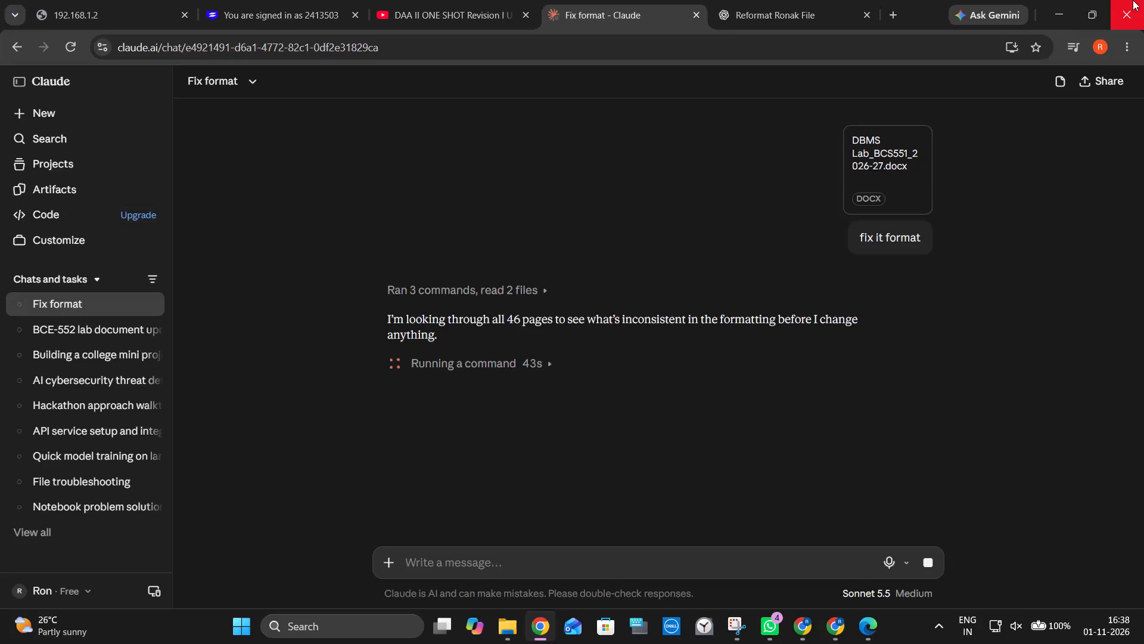
Clear the desktop by minimizing the open browser and folder windows and closing the DAA lab PDF window in Edge.
{"action": "left_click", "coordinate": [1074, 0]}
{"action": "left_click", "coordinate": [1074, 0]}
{"action": "left_click", "coordinate": [1060, 7]}
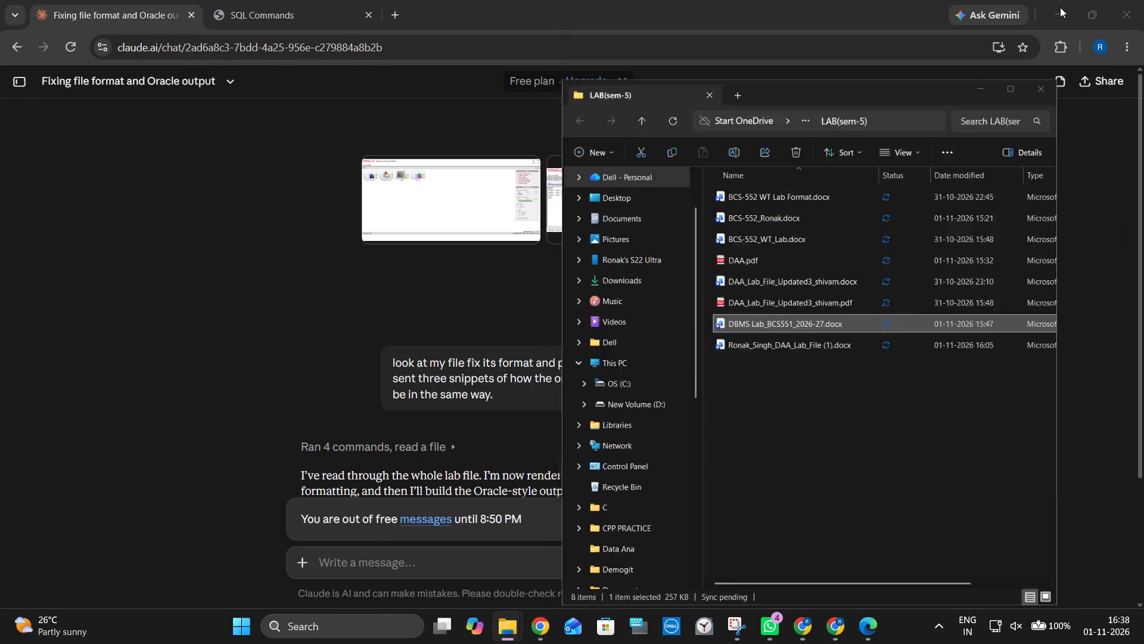
{"action": "left_click", "coordinate": [1042, 19]}
{"action": "left_click", "coordinate": [1048, 20]}
{"action": "left_click", "coordinate": [1049, 20]}
{"action": "left_click", "coordinate": [1049, 20]}
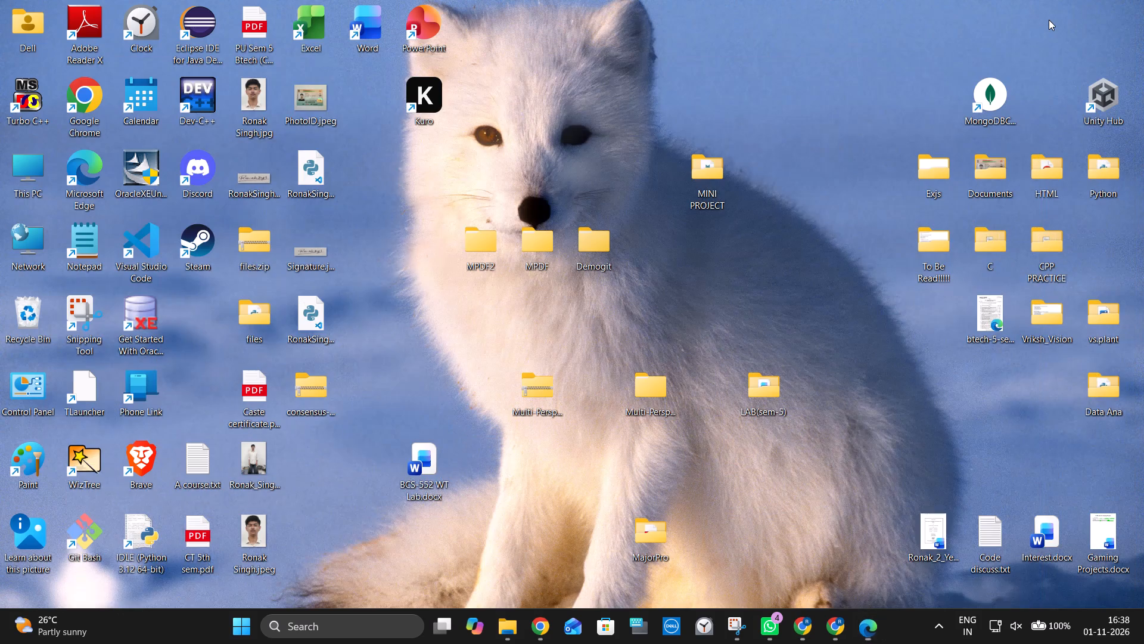
{"action": "left_click", "coordinate": [870, 574]}
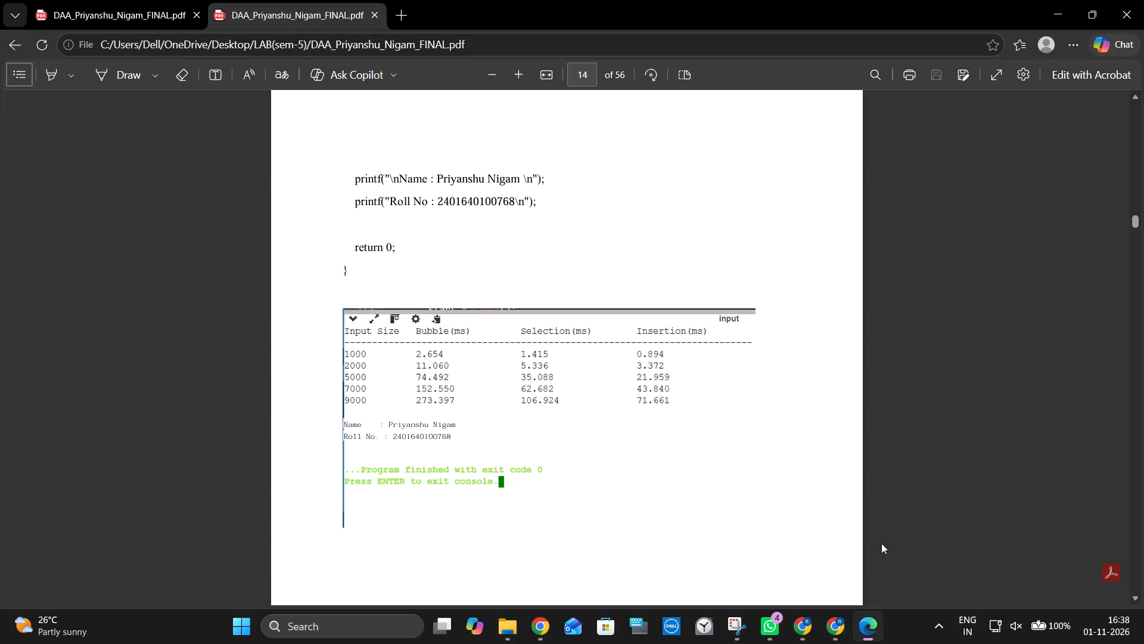
{"action": "left_click", "coordinate": [1143, 4]}
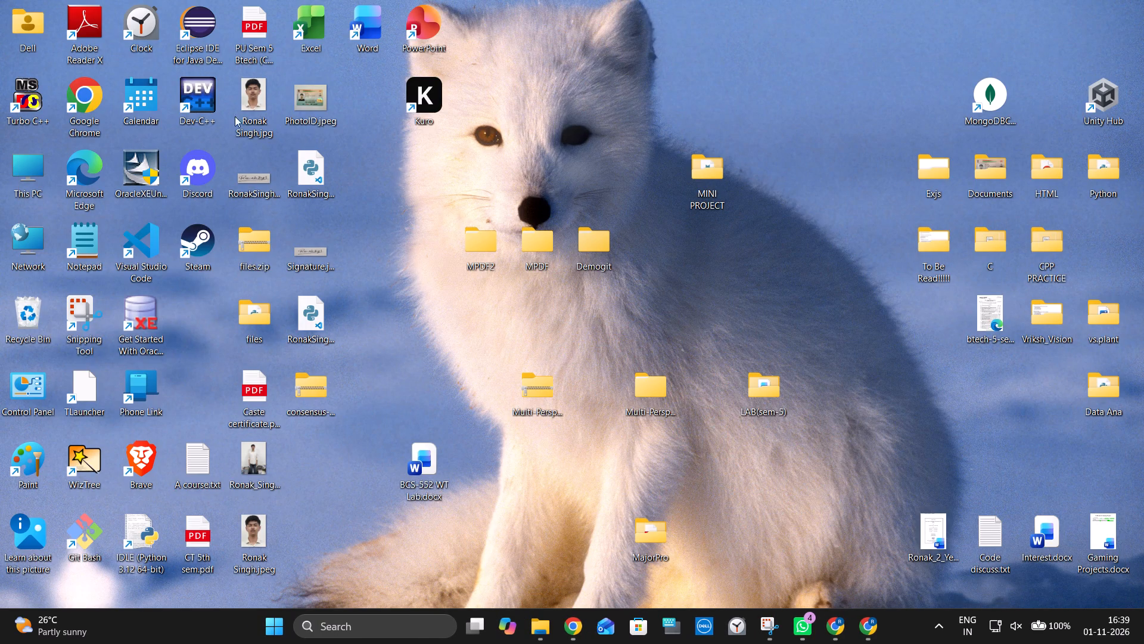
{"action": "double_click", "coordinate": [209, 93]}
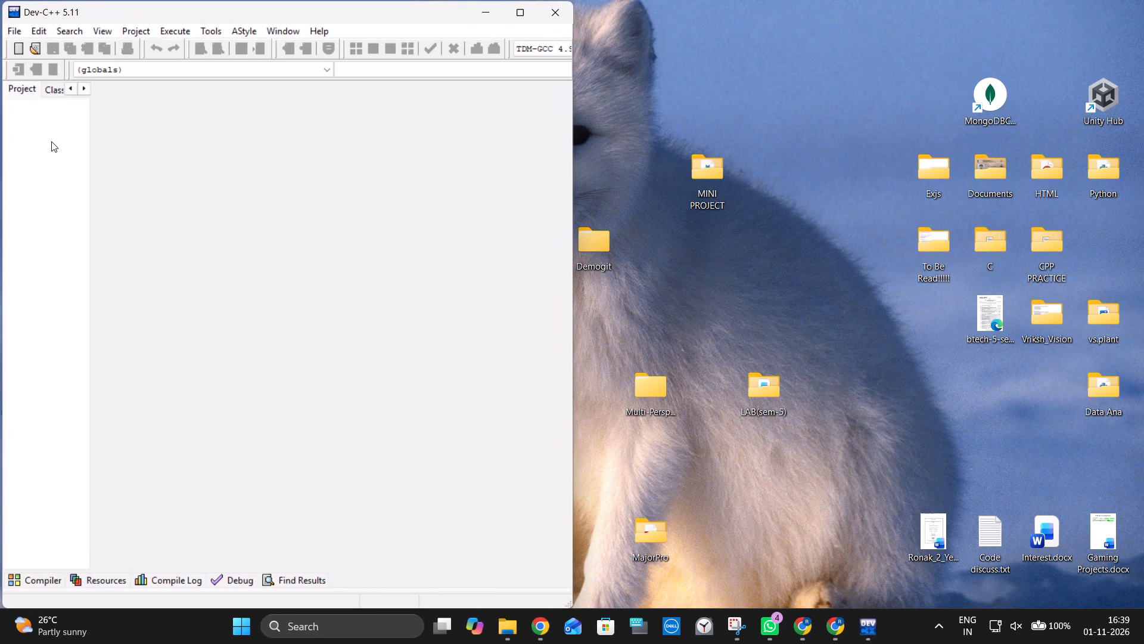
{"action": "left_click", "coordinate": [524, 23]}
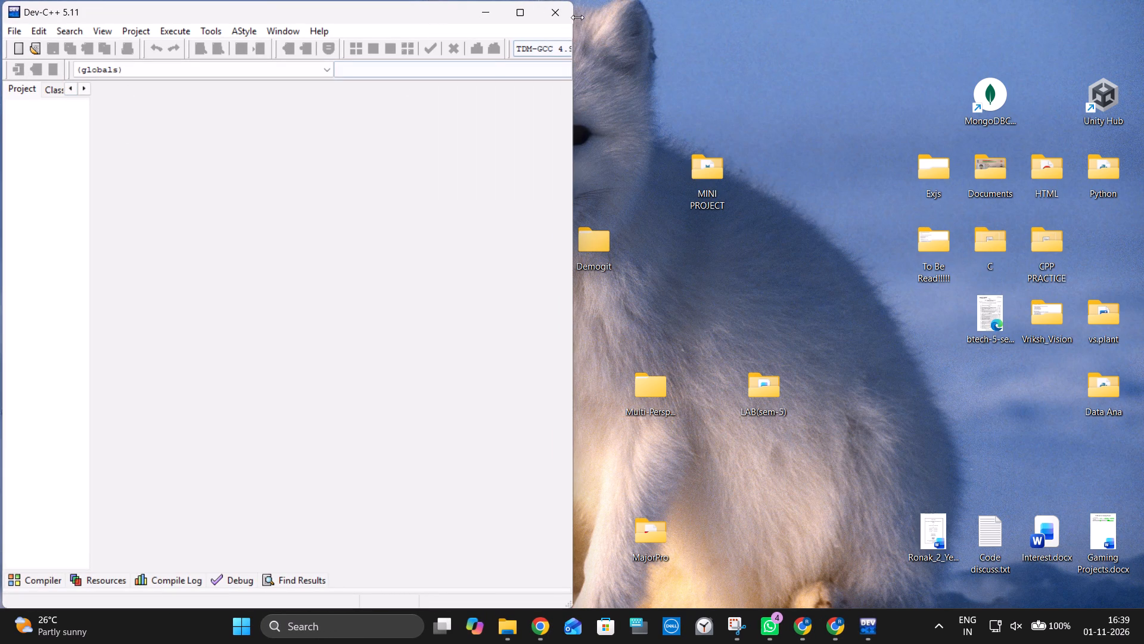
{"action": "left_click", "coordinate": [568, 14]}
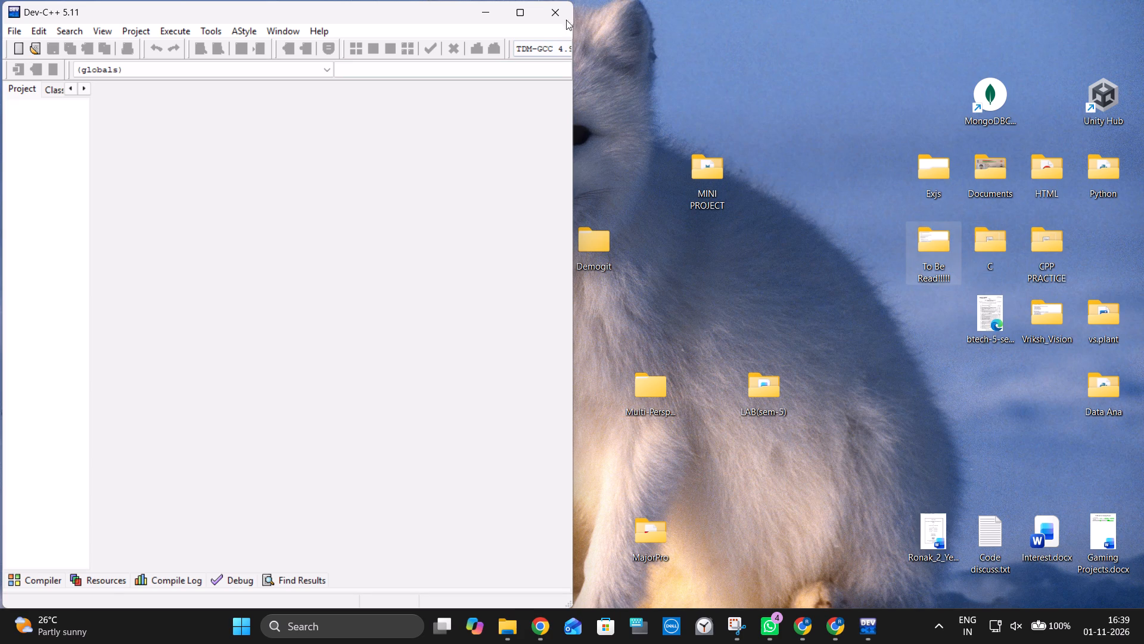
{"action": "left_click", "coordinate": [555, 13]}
Check the contents of the C folder on the desktop, then close the folder window.
{"action": "double_click", "coordinate": [997, 250]}
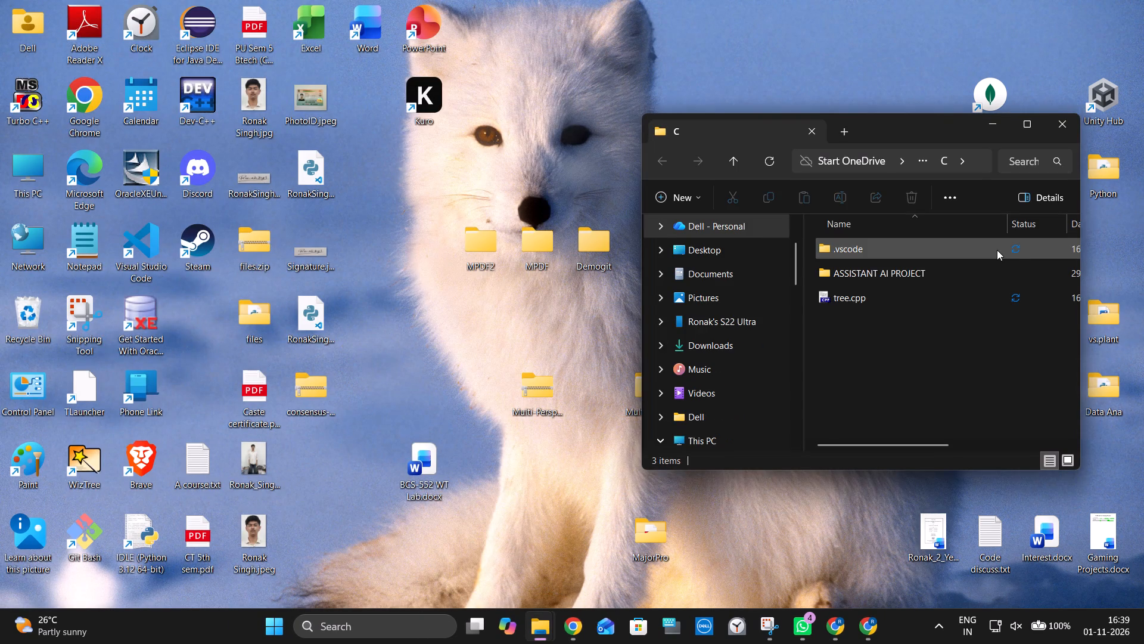
{"action": "left_click", "coordinate": [1034, 130]}
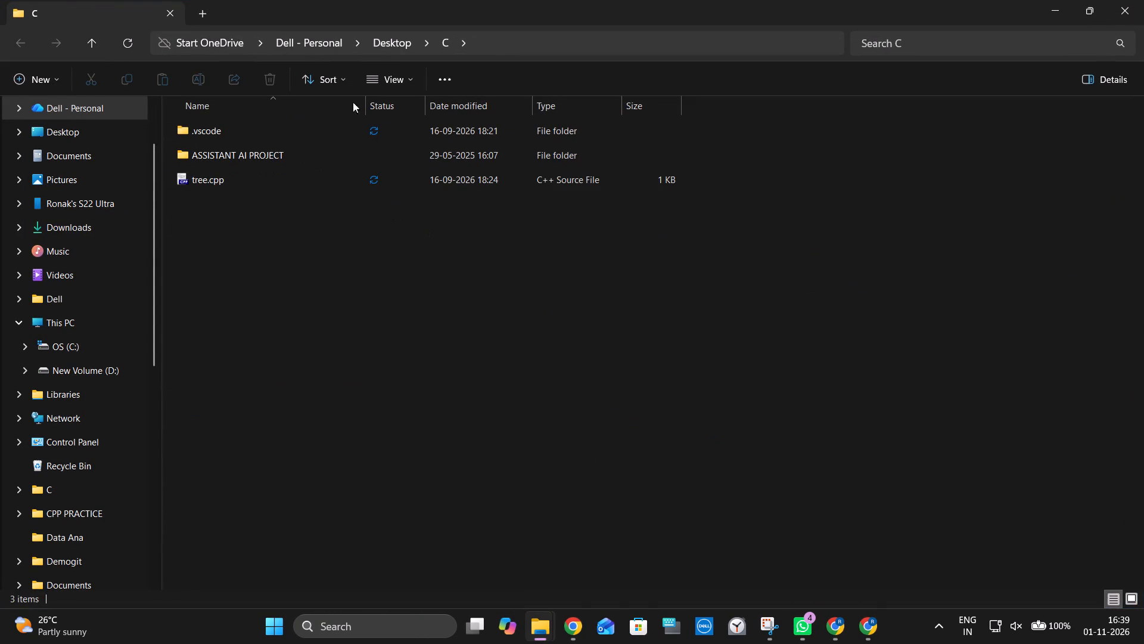
{"action": "left_click", "coordinate": [1137, 18]}
Open Dev-C++ in a maximized window and create a new empty source file.
{"action": "double_click", "coordinate": [201, 109]}
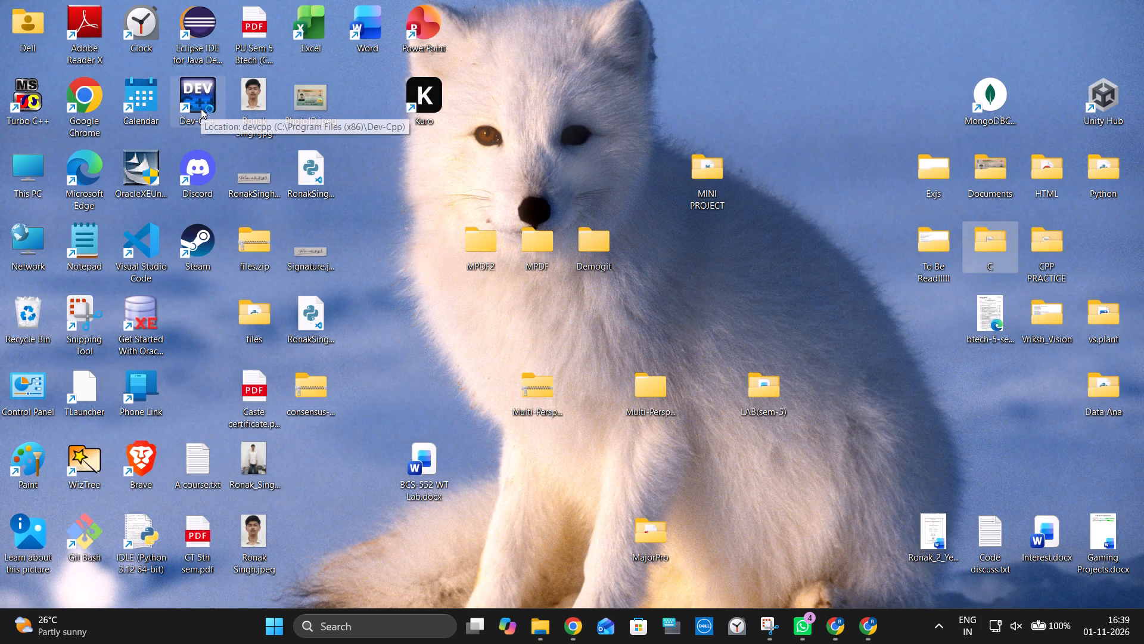
{"action": "left_click", "coordinate": [528, 13]}
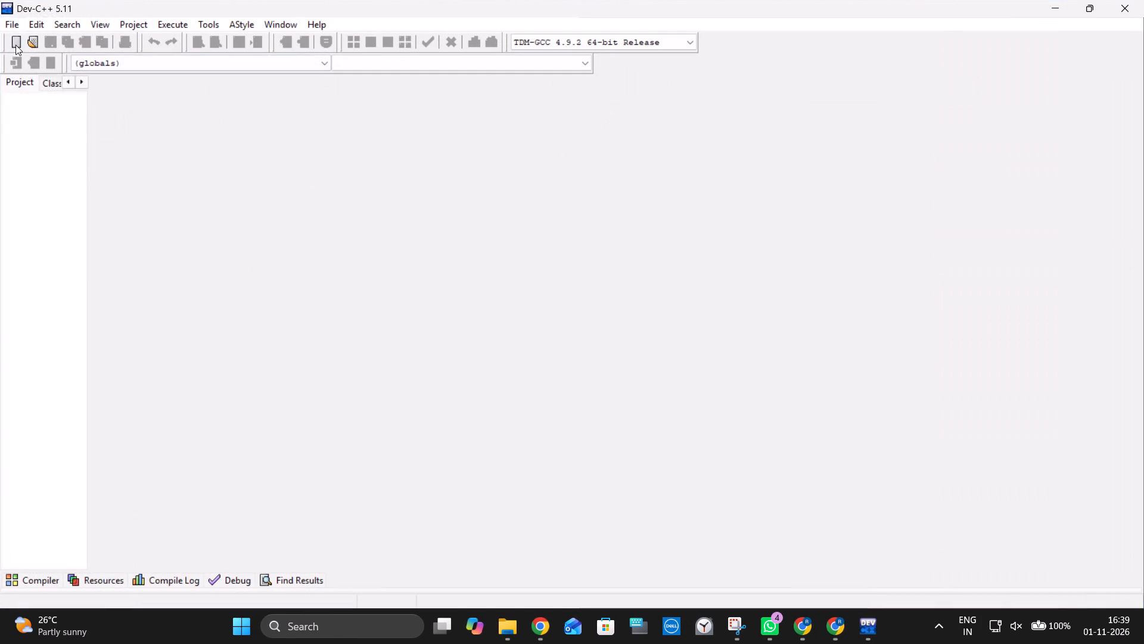
{"action": "left_click", "coordinate": [15, 45]}
{"action": "left_click", "coordinate": [27, 57]}
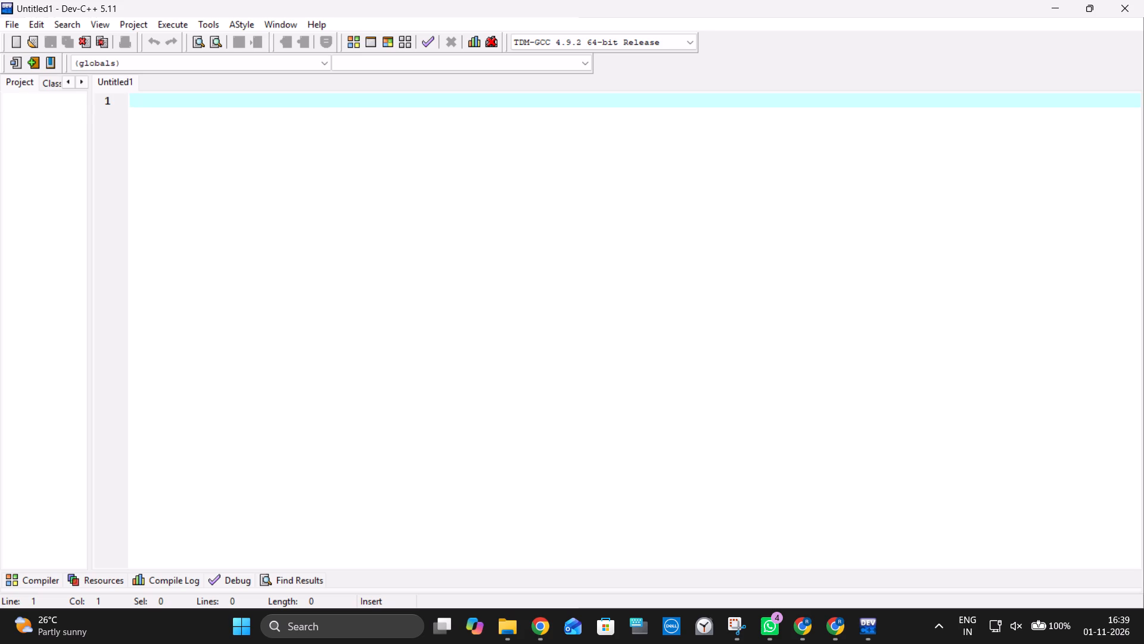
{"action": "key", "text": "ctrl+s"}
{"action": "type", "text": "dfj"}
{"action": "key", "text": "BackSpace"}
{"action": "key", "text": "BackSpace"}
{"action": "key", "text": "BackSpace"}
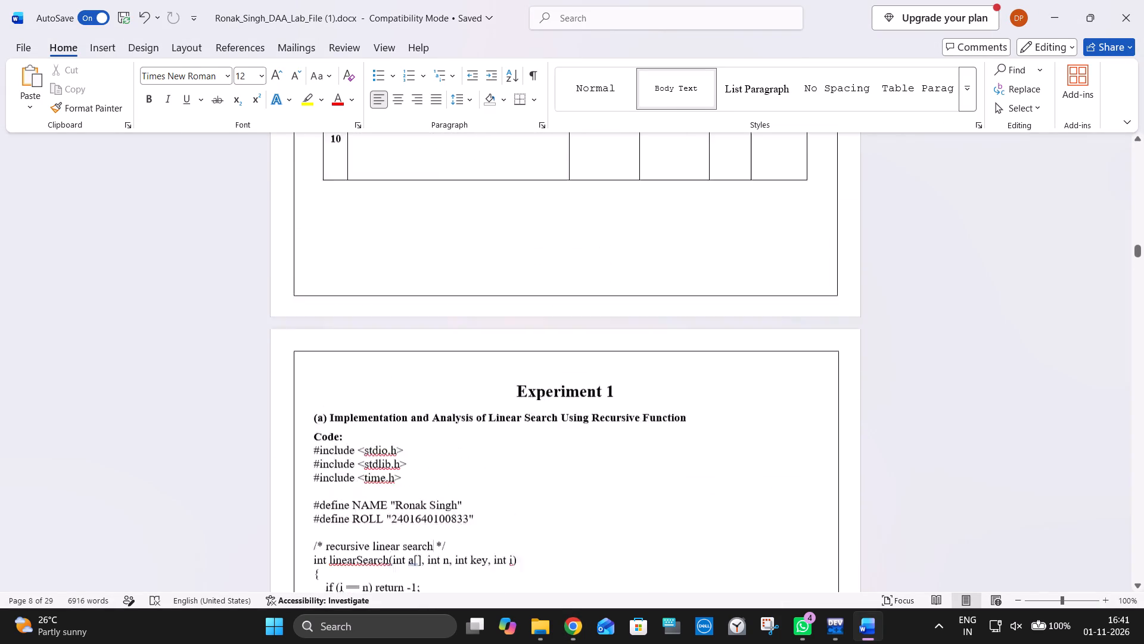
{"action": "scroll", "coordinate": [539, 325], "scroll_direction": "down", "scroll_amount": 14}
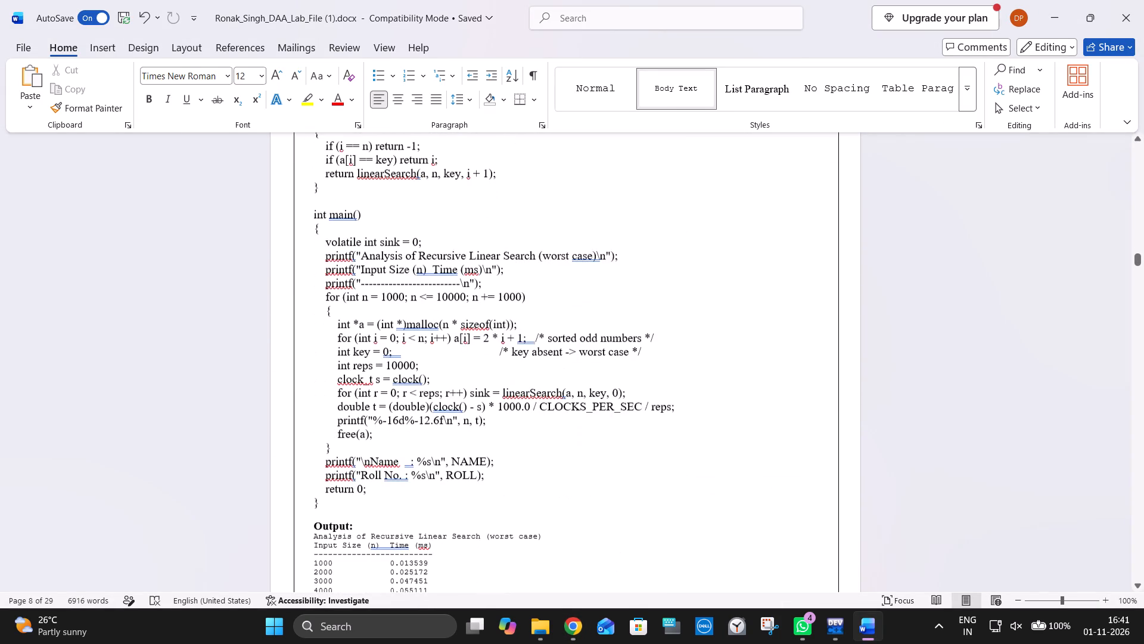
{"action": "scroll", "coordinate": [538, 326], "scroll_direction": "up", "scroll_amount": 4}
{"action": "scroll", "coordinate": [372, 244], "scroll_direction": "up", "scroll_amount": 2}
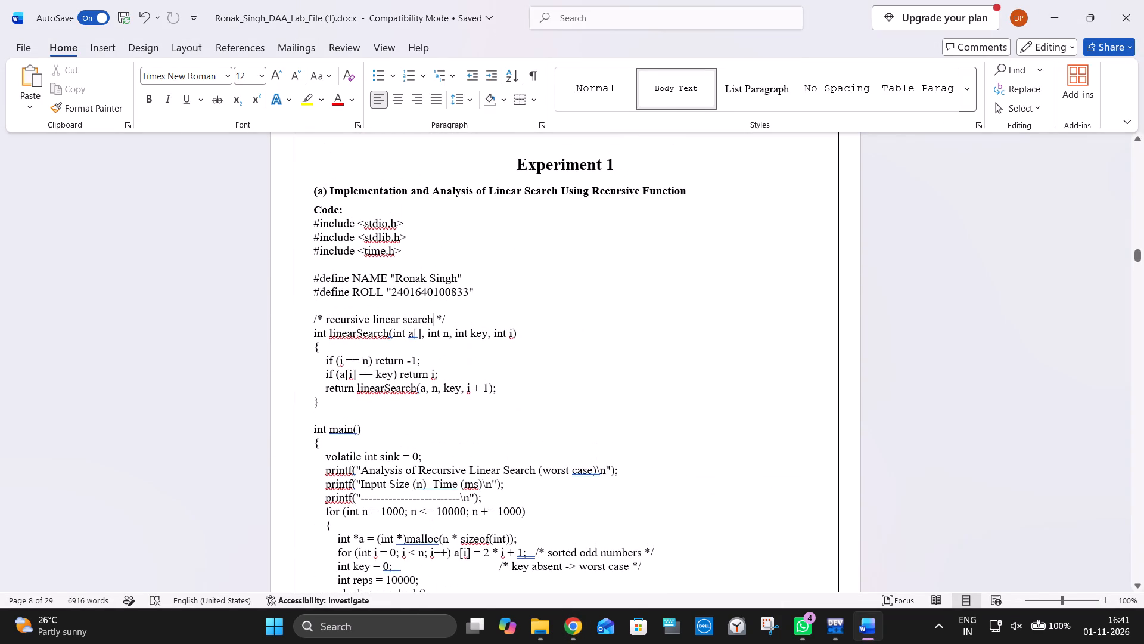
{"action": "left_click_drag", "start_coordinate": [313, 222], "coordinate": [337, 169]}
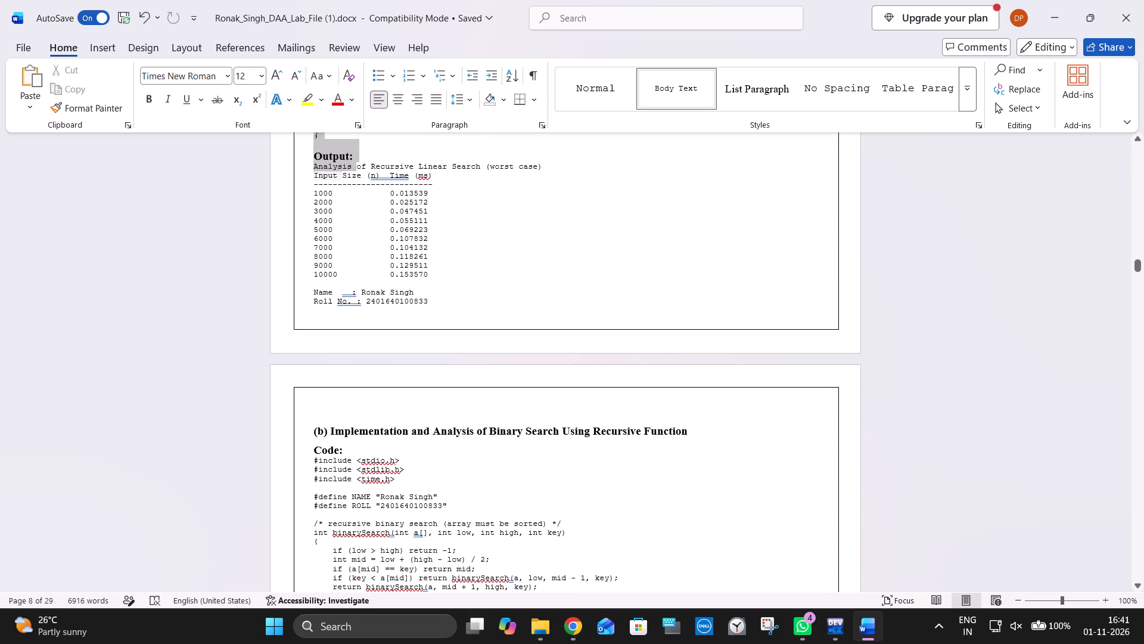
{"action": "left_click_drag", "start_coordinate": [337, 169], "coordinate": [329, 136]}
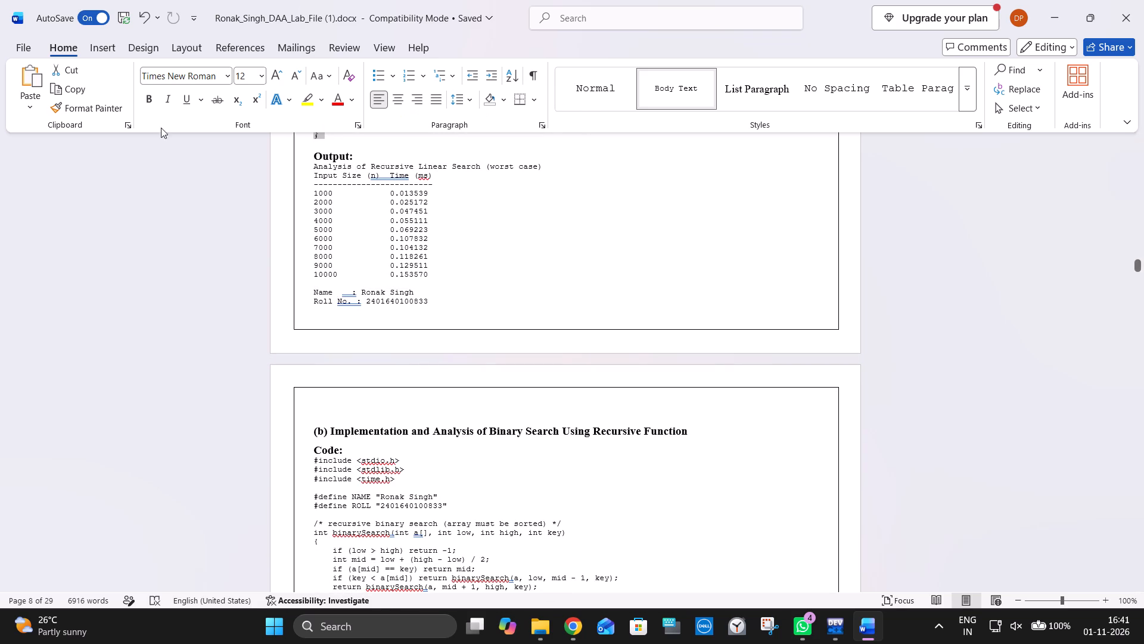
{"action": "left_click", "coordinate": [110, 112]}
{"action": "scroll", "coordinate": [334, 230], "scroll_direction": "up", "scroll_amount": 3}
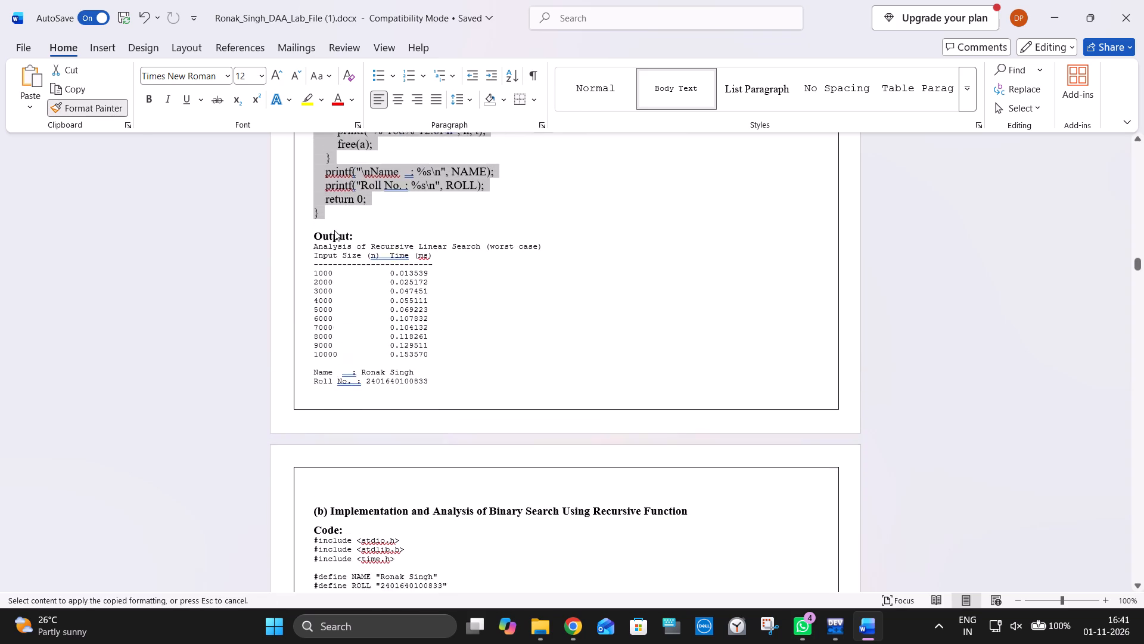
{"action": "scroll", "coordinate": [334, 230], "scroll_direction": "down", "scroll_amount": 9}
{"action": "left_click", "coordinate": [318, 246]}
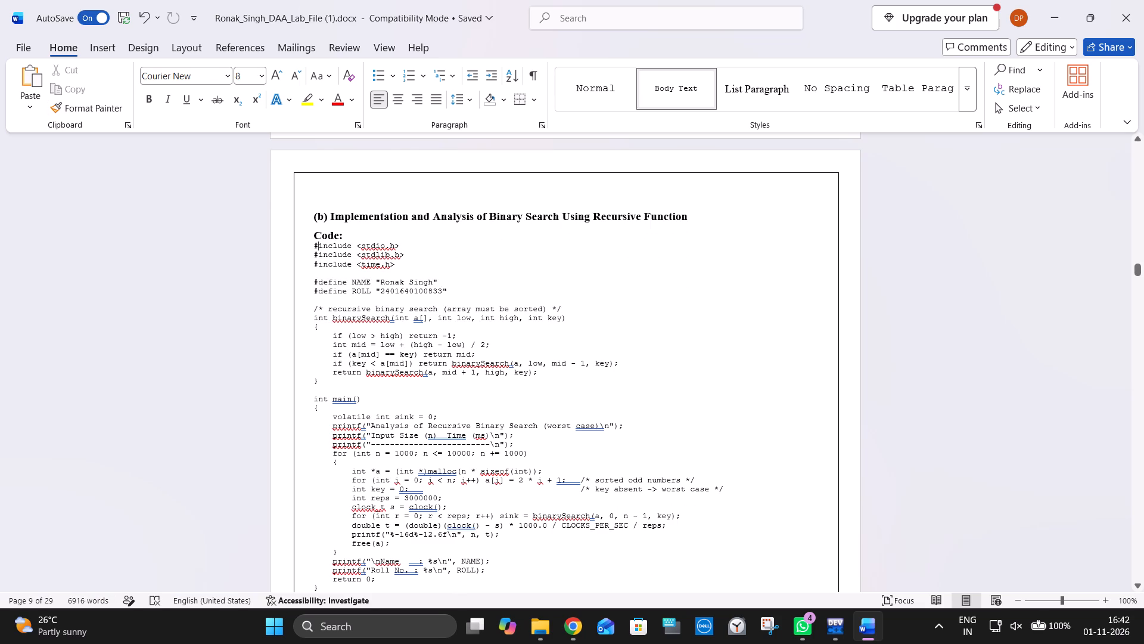
Apply the linear search code's Times New Roman 12 formatting to the whole binary search code with Format Painter.
{"action": "scroll", "coordinate": [324, 215], "scroll_direction": "up", "scroll_amount": 10}
{"action": "left_click_drag", "start_coordinate": [344, 168], "coordinate": [387, 179]}
{"action": "left_click", "coordinate": [101, 111]}
{"action": "scroll", "coordinate": [320, 360], "scroll_direction": "down", "scroll_amount": 2}
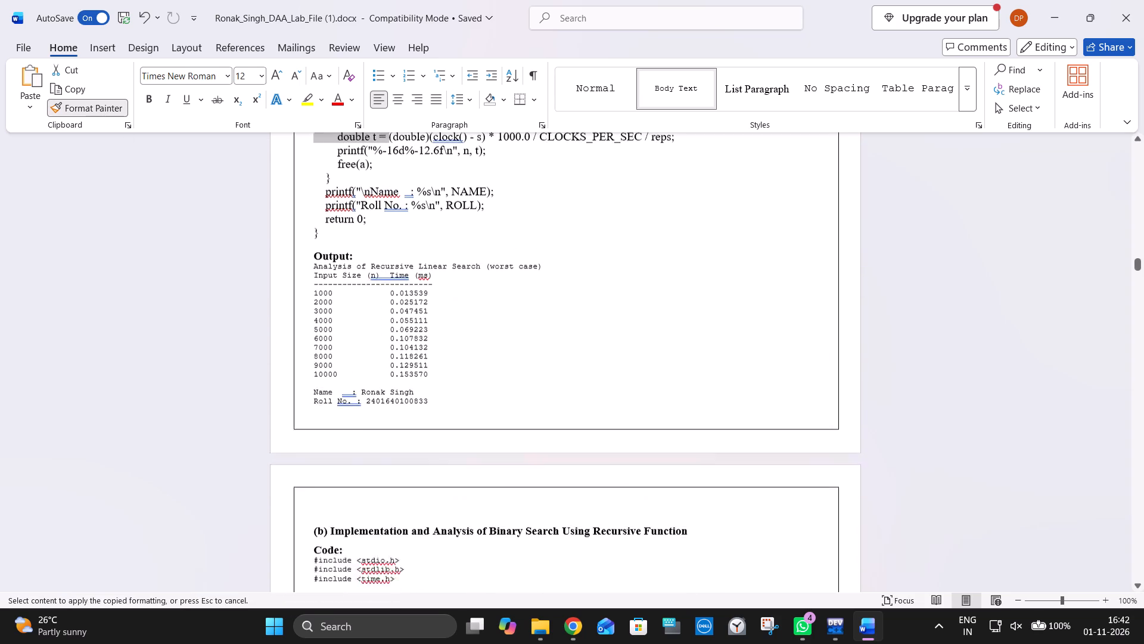
{"action": "scroll", "coordinate": [320, 360], "scroll_direction": "down", "scroll_amount": 4}
{"action": "left_click_drag", "start_coordinate": [315, 386], "coordinate": [378, 591]}
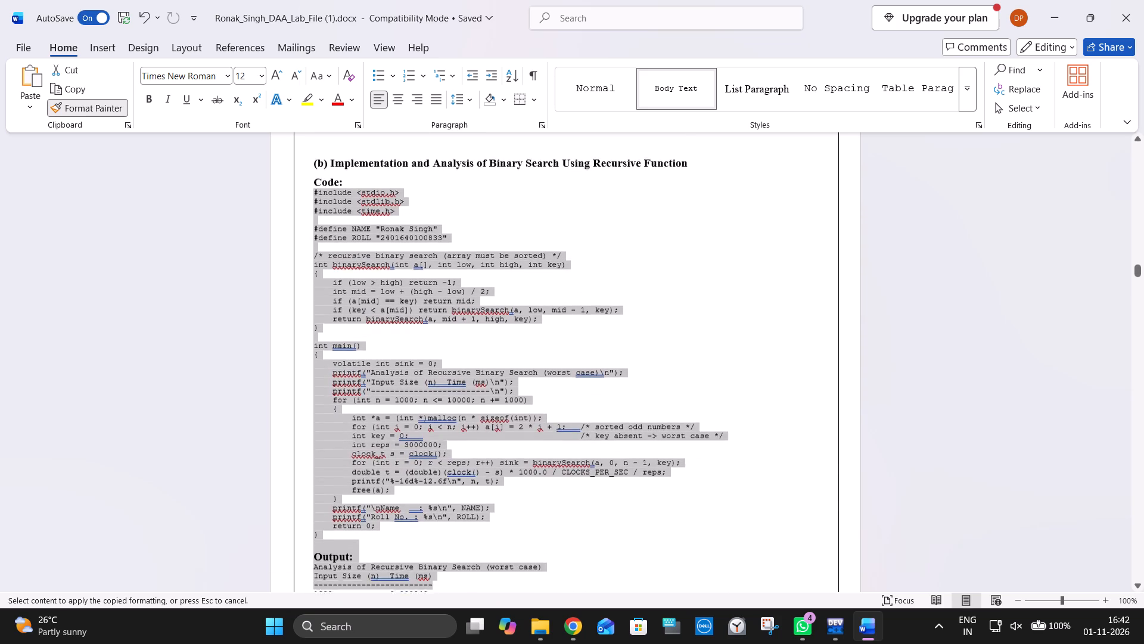
{"action": "left_click_drag", "start_coordinate": [378, 591], "coordinate": [365, 471]}
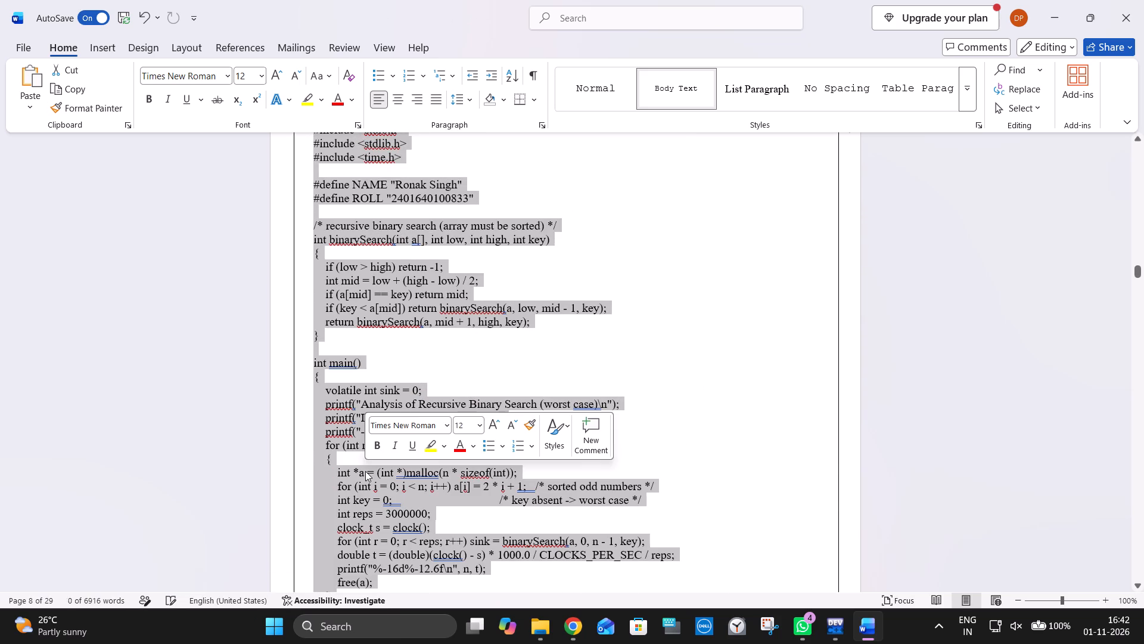
{"action": "left_click", "coordinate": [475, 311]}
{"action": "scroll", "coordinate": [475, 311], "scroll_direction": "up", "scroll_amount": 3}
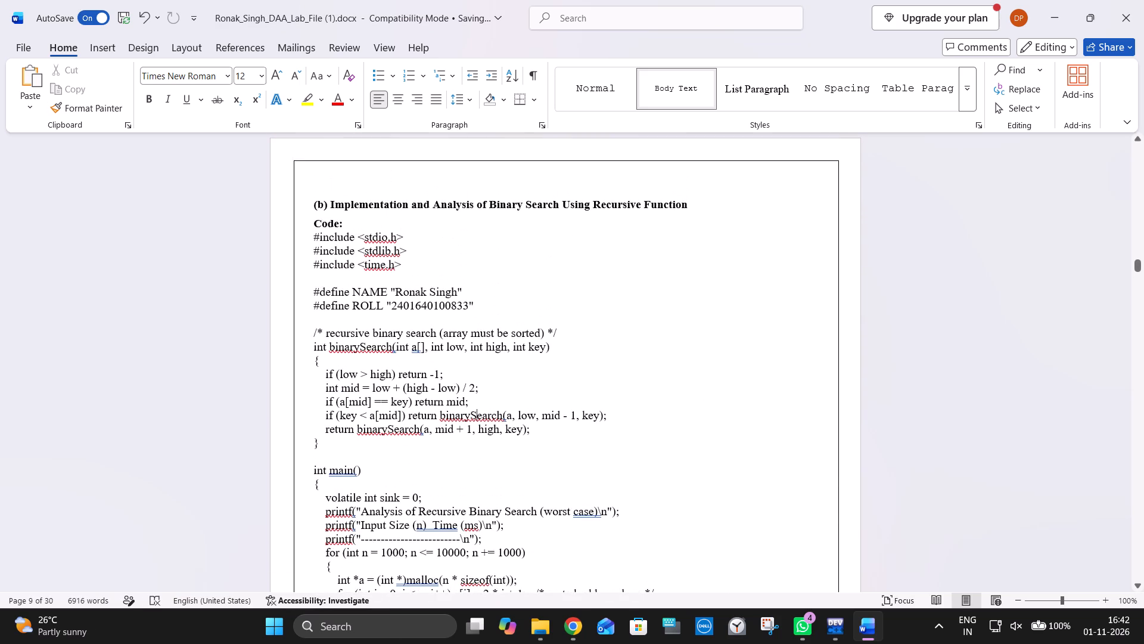
{"action": "scroll", "coordinate": [475, 311], "scroll_direction": "down", "scroll_amount": 11}
{"action": "scroll", "coordinate": [475, 311], "scroll_direction": "up", "scroll_amount": 10}
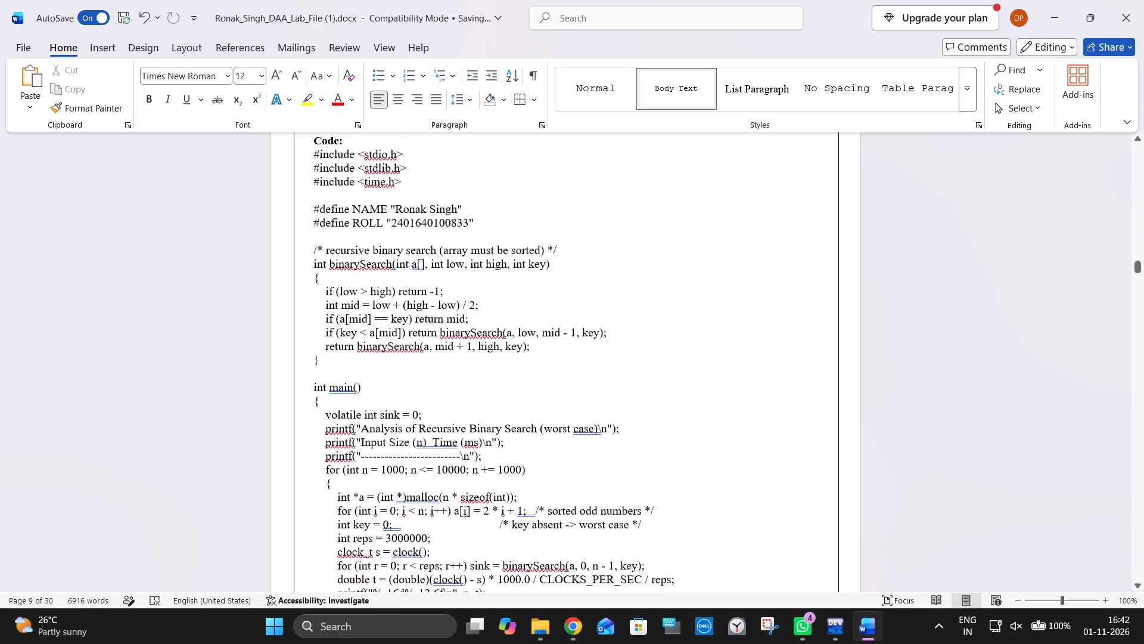
Delete the "/* recursive linear search */" comment from the Experiment 1 (a) code, keeping one blank line before the linearSearch function.
{"action": "scroll", "coordinate": [475, 311], "scroll_direction": "up", "scroll_amount": 3}
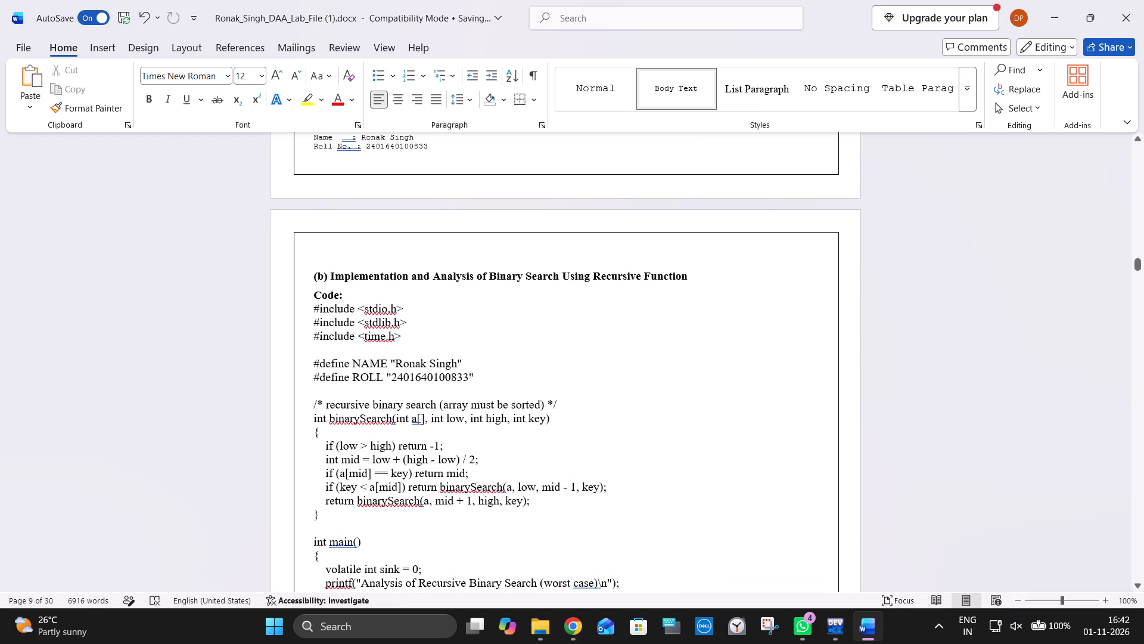
{"action": "scroll", "coordinate": [475, 311], "scroll_direction": "up", "scroll_amount": 18}
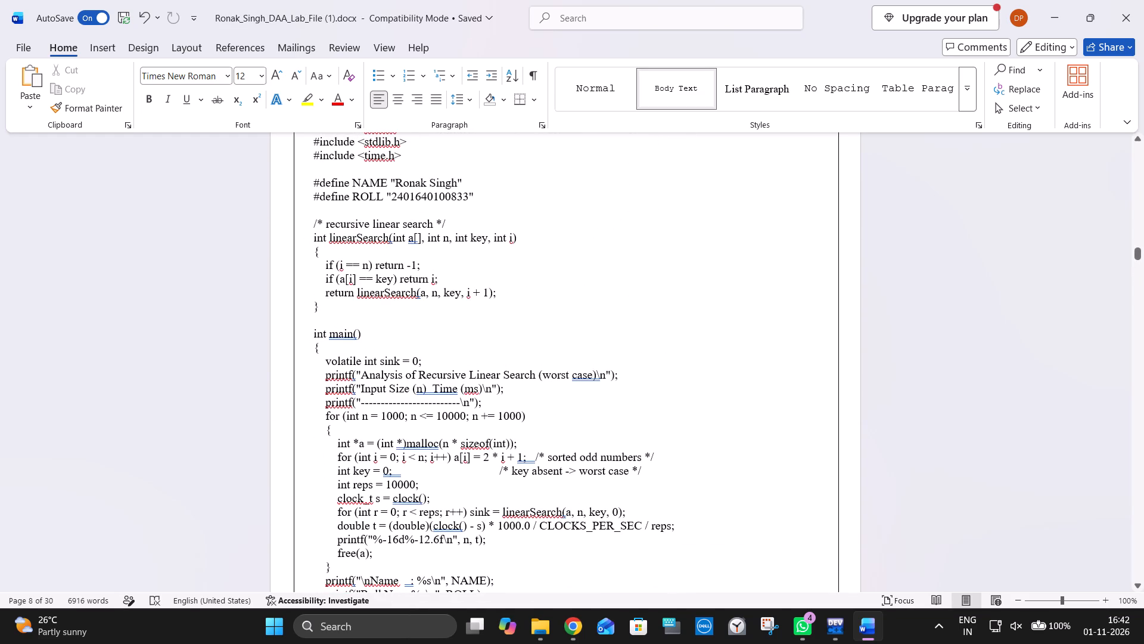
{"action": "scroll", "coordinate": [475, 311], "scroll_direction": "up", "scroll_amount": 3}
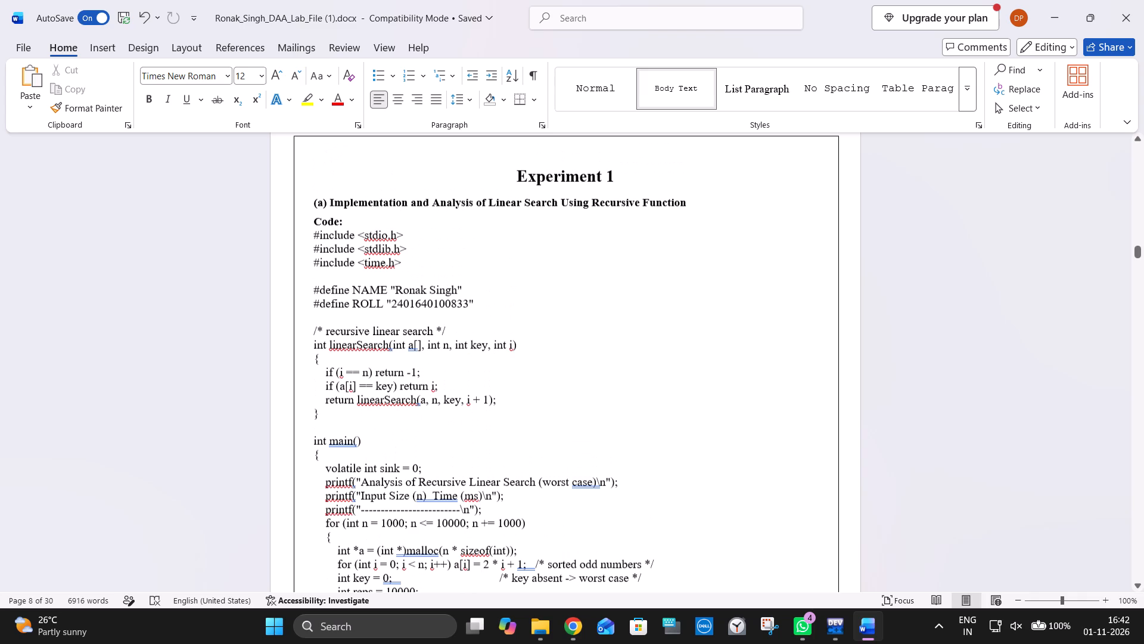
{"action": "left_click", "coordinate": [469, 327]}
{"action": "left_click", "coordinate": [469, 436]}
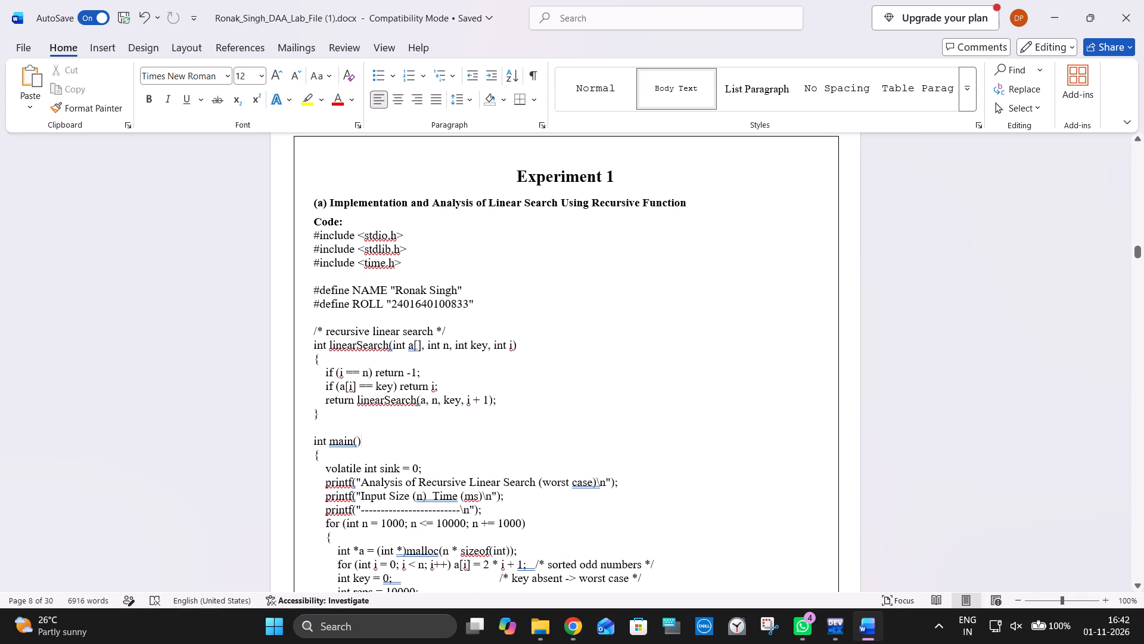
{"action": "left_click", "coordinate": [490, 329]}
{"action": "left_click_drag", "start_coordinate": [490, 328], "coordinate": [486, 320]}
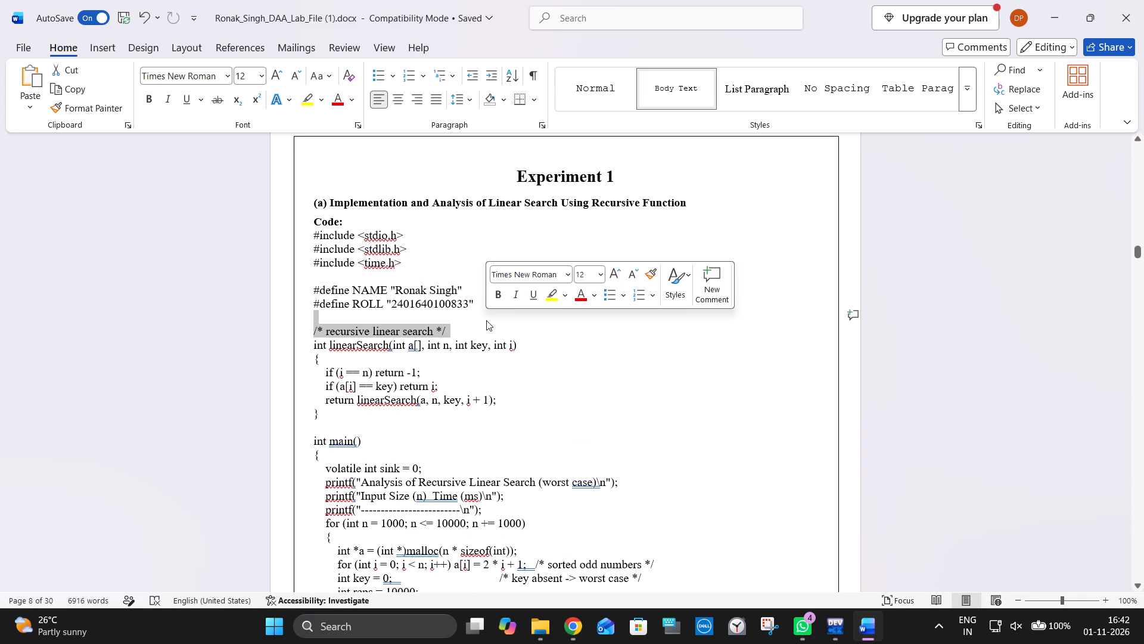
{"action": "key", "text": "BackSpace"}
{"action": "key", "text": "Return"}
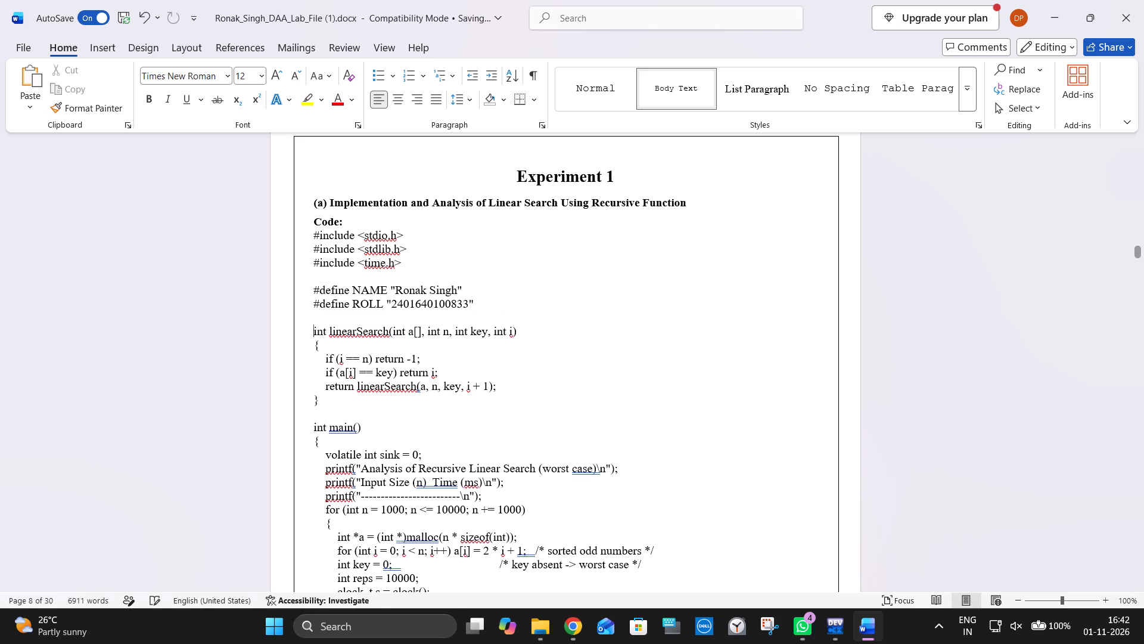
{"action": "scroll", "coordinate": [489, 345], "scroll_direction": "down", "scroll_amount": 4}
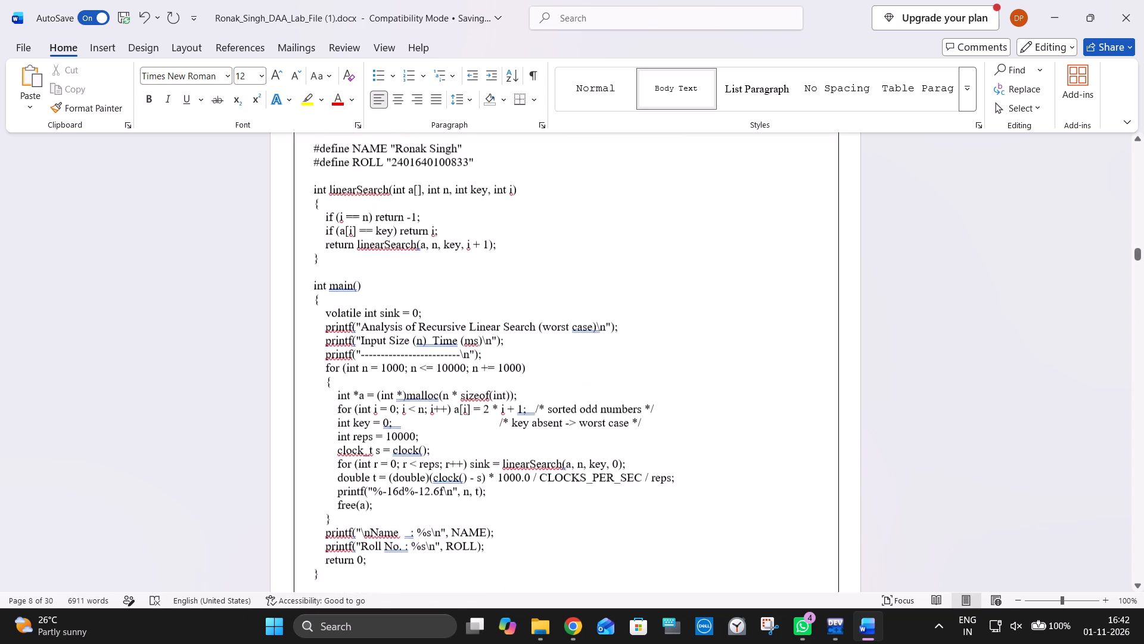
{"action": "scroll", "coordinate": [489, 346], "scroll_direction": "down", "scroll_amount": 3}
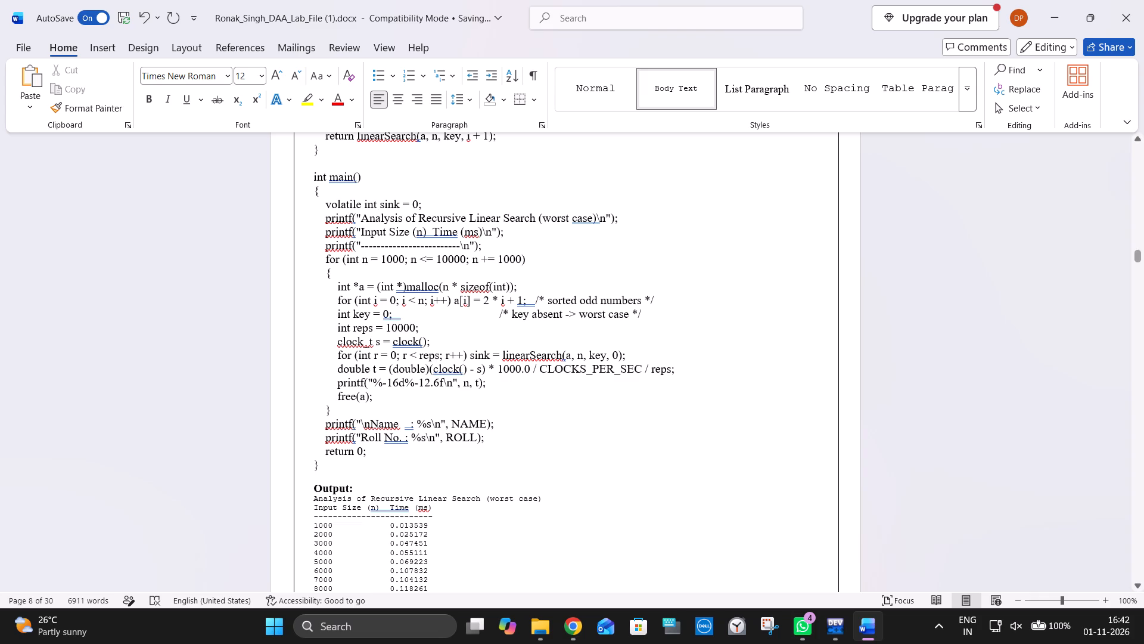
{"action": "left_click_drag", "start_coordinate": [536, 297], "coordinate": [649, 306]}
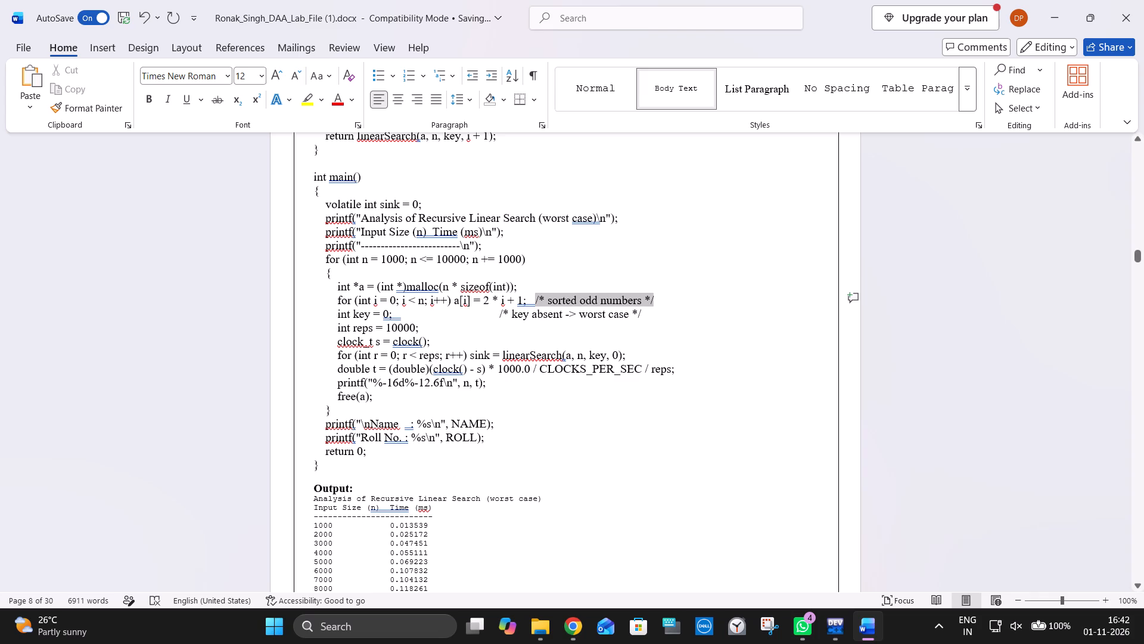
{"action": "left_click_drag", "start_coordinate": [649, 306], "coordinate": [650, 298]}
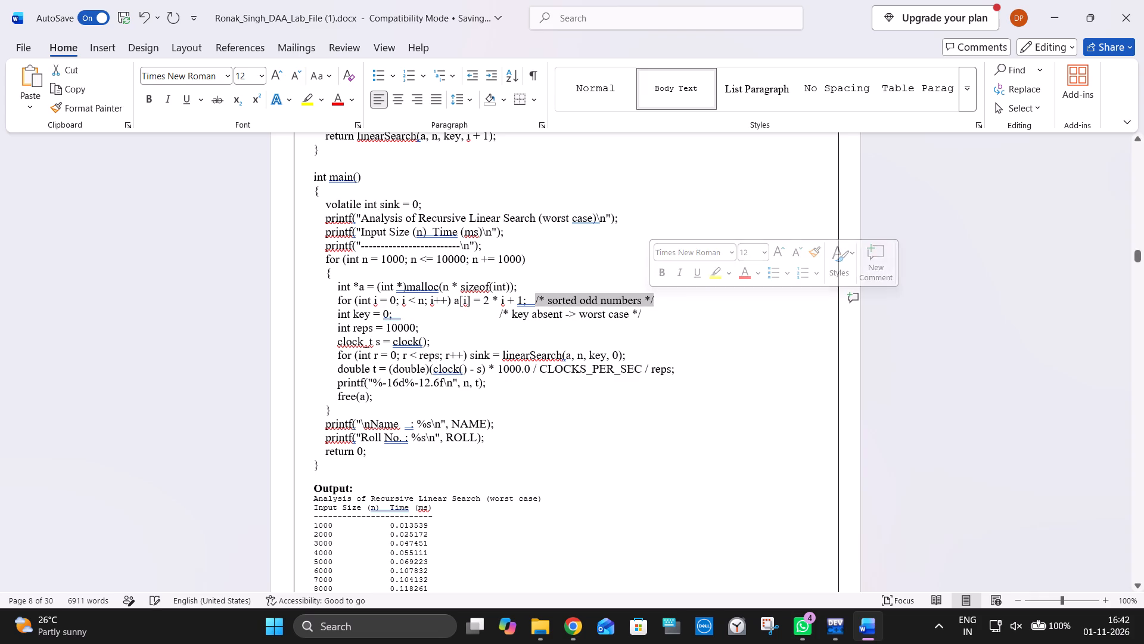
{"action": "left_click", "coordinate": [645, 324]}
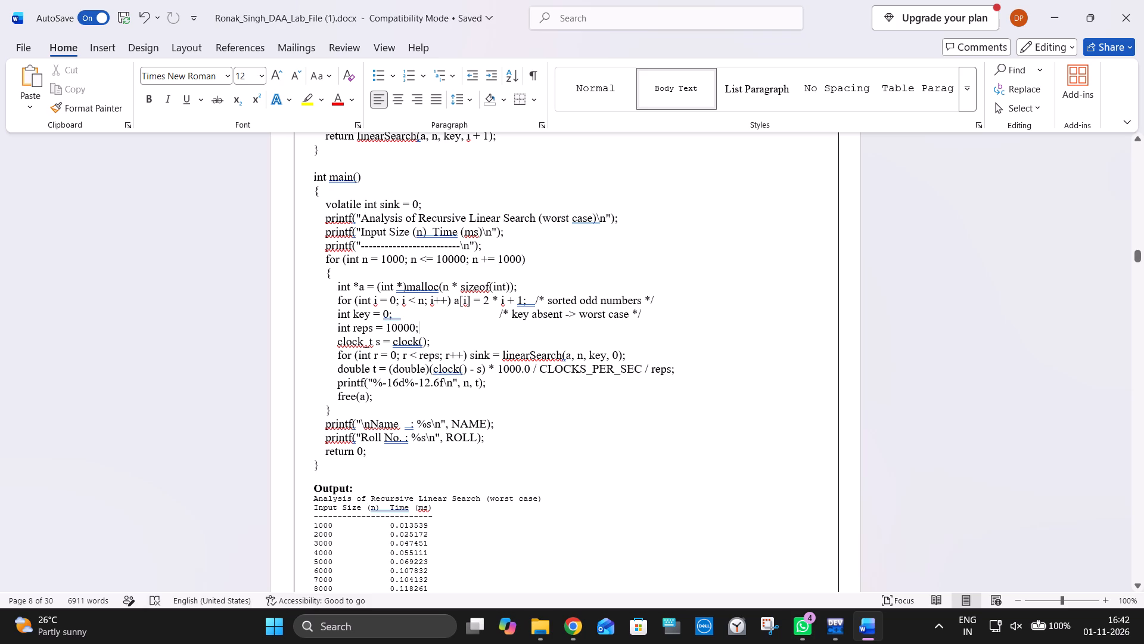
Copy the binary search code's Times New Roman 12 formatting onto the whole insertion sort code in Experiment 2 (a) with Format Painter.
{"action": "scroll", "coordinate": [497, 314], "scroll_direction": "down", "scroll_amount": 5}
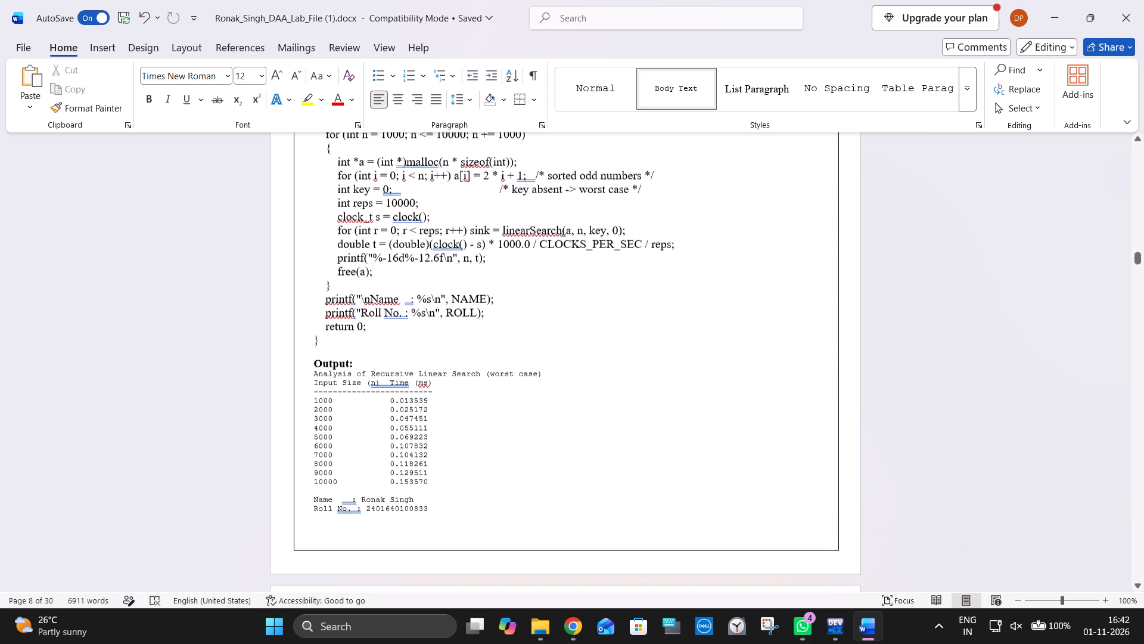
{"action": "scroll", "coordinate": [497, 314], "scroll_direction": "down", "scroll_amount": 11}
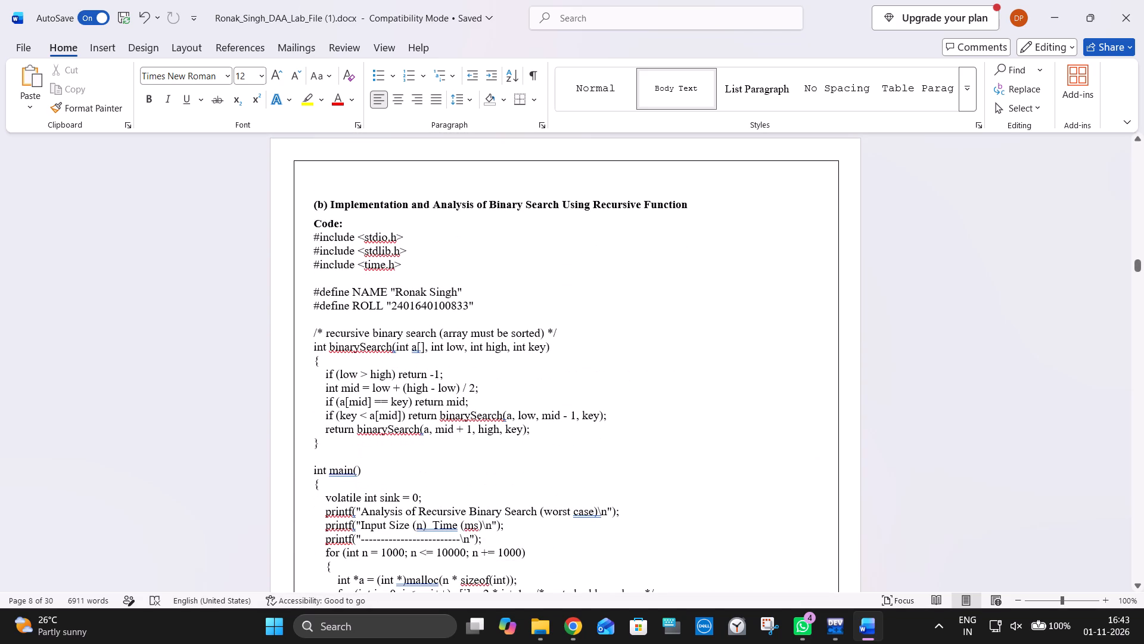
{"action": "scroll", "coordinate": [497, 314], "scroll_direction": "down", "scroll_amount": 12}
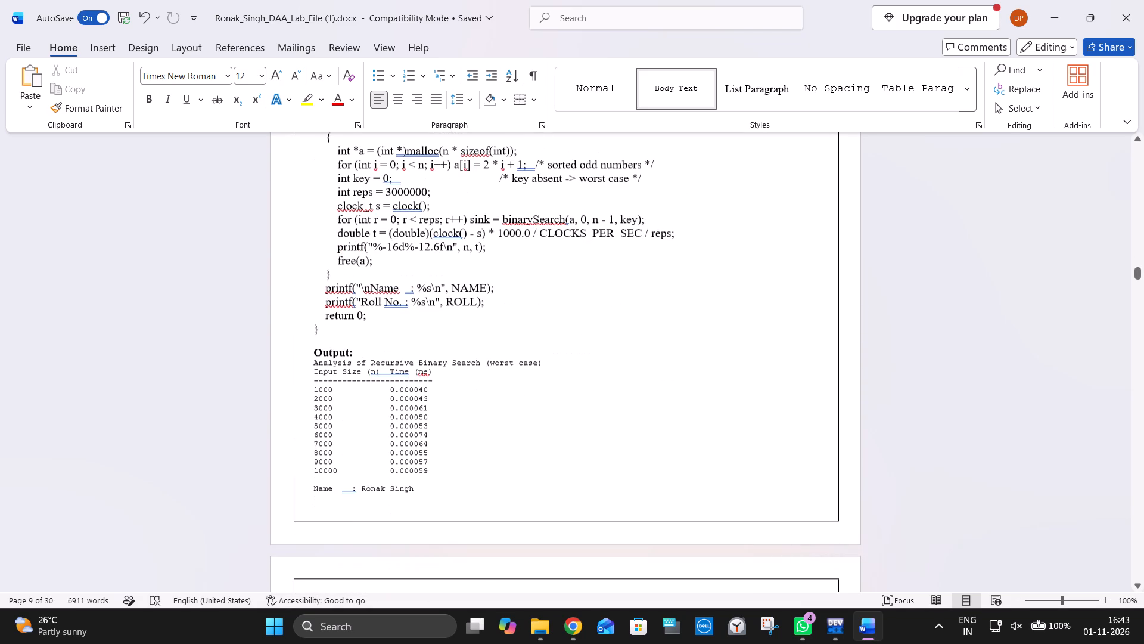
{"action": "left_click_drag", "start_coordinate": [358, 227], "coordinate": [380, 232]}
{"action": "left_click", "coordinate": [101, 110]}
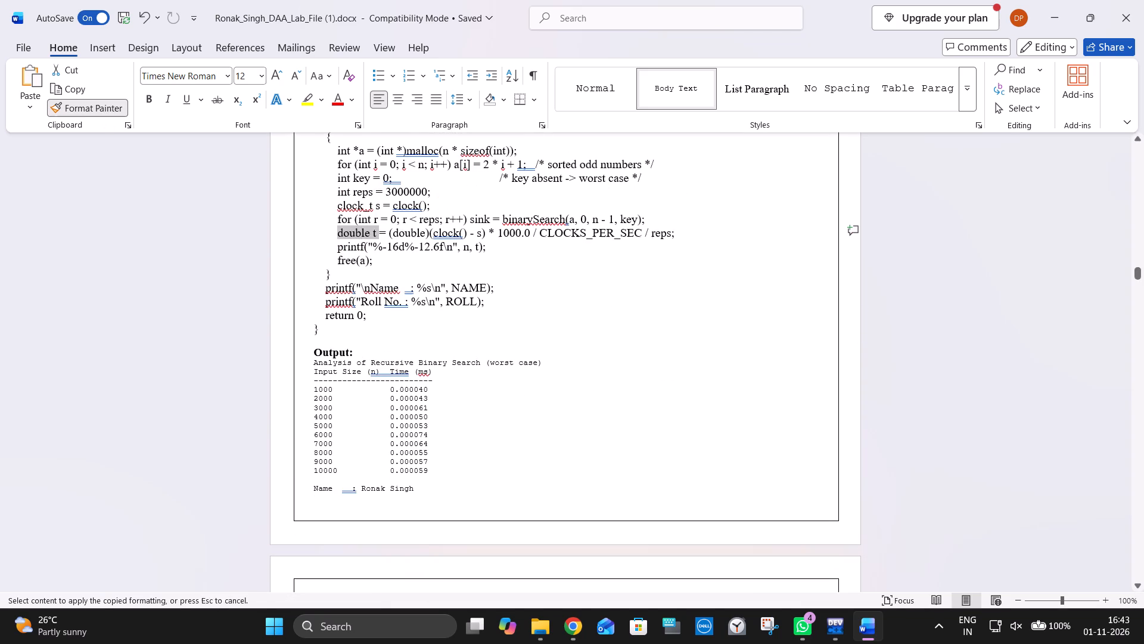
{"action": "scroll", "coordinate": [371, 361], "scroll_direction": "down", "scroll_amount": 9}
{"action": "scroll", "coordinate": [371, 361], "scroll_direction": "down", "scroll_amount": 14}
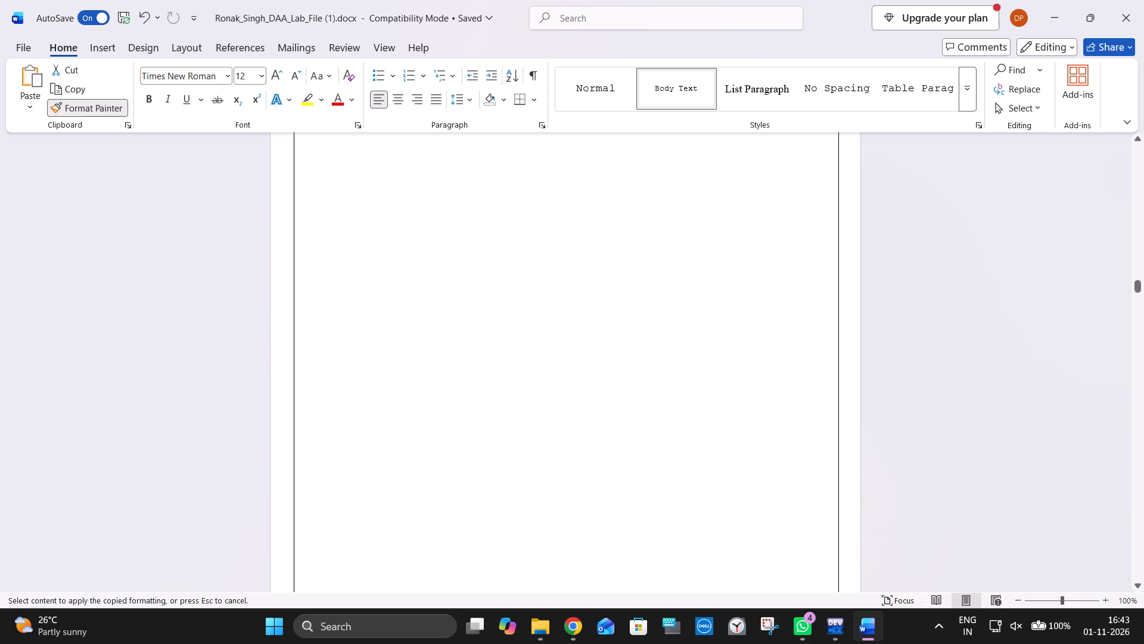
{"action": "scroll", "coordinate": [371, 361], "scroll_direction": "down", "scroll_amount": 13}
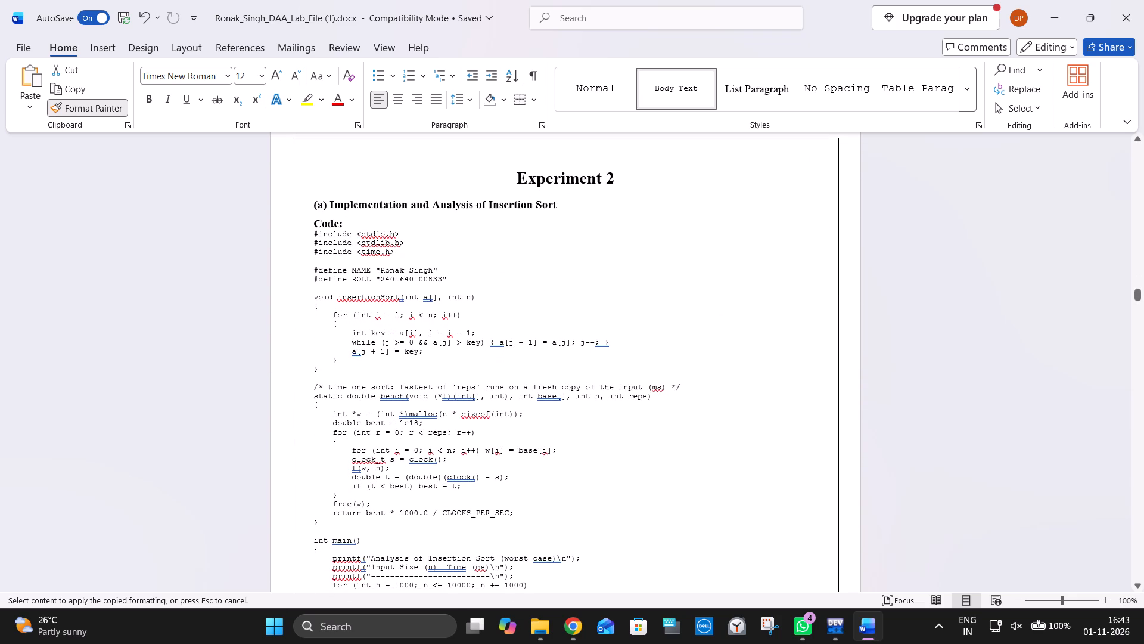
{"action": "left_click_drag", "start_coordinate": [312, 232], "coordinate": [395, 603]}
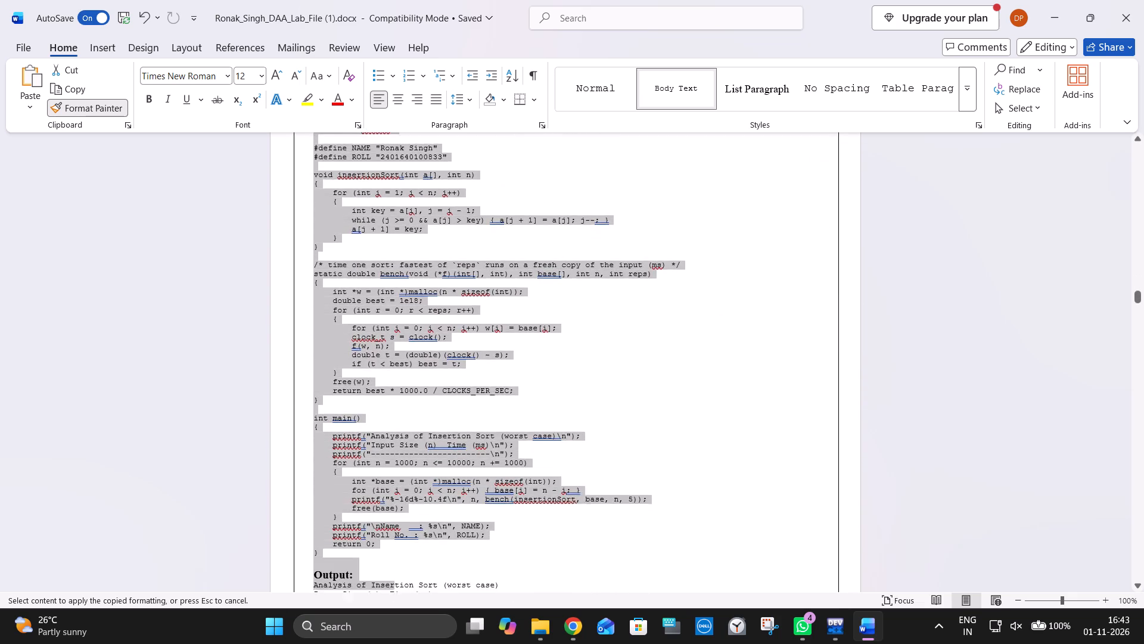
{"action": "left_click_drag", "start_coordinate": [395, 603], "coordinate": [359, 485]}
Copy the insertion sort code's formatting onto the whole selection sort code in Experiment 2 (b) with Format Painter, and check it.
{"action": "scroll", "coordinate": [421, 369], "scroll_direction": "down", "scroll_amount": 1}
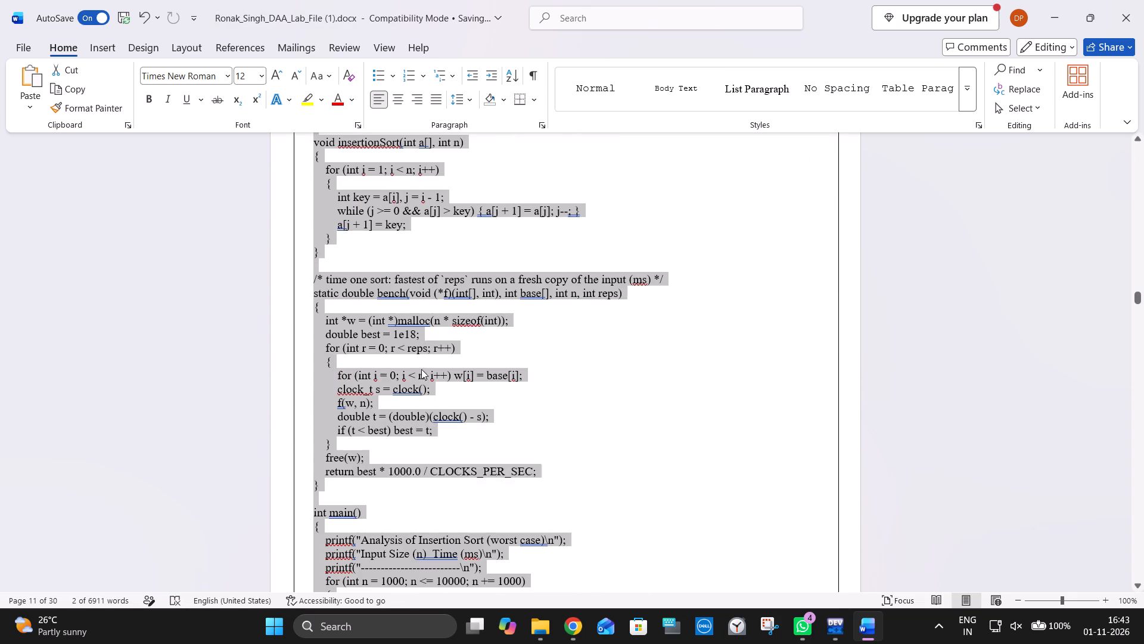
{"action": "scroll", "coordinate": [421, 369], "scroll_direction": "down", "scroll_amount": 15}
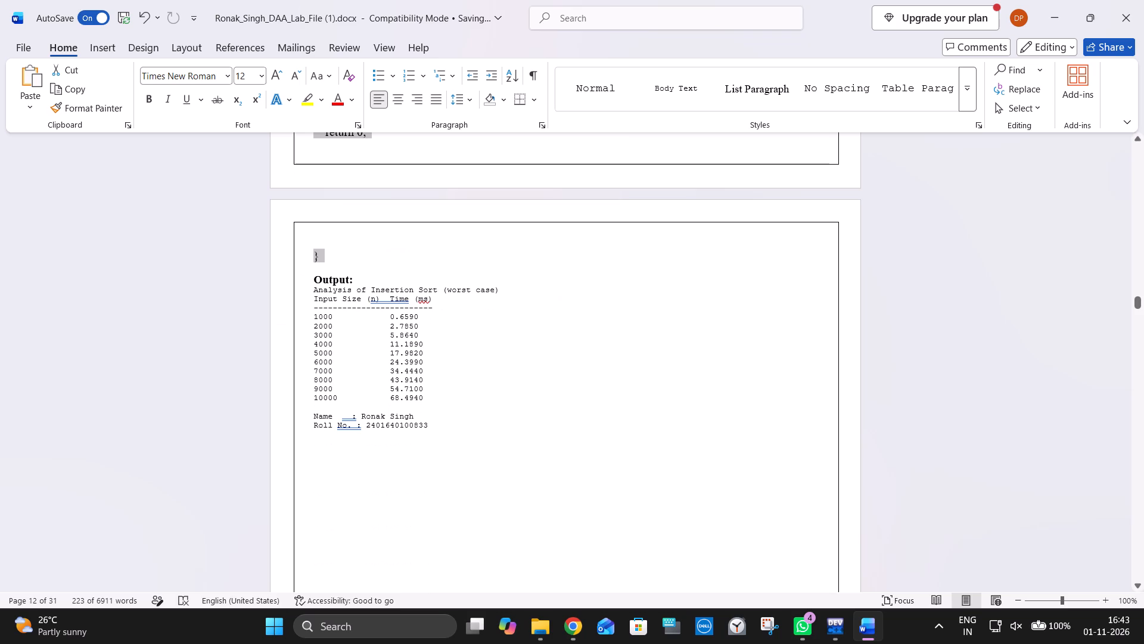
{"action": "left_click", "coordinate": [94, 109]}
{"action": "scroll", "coordinate": [399, 373], "scroll_direction": "down", "scroll_amount": 6}
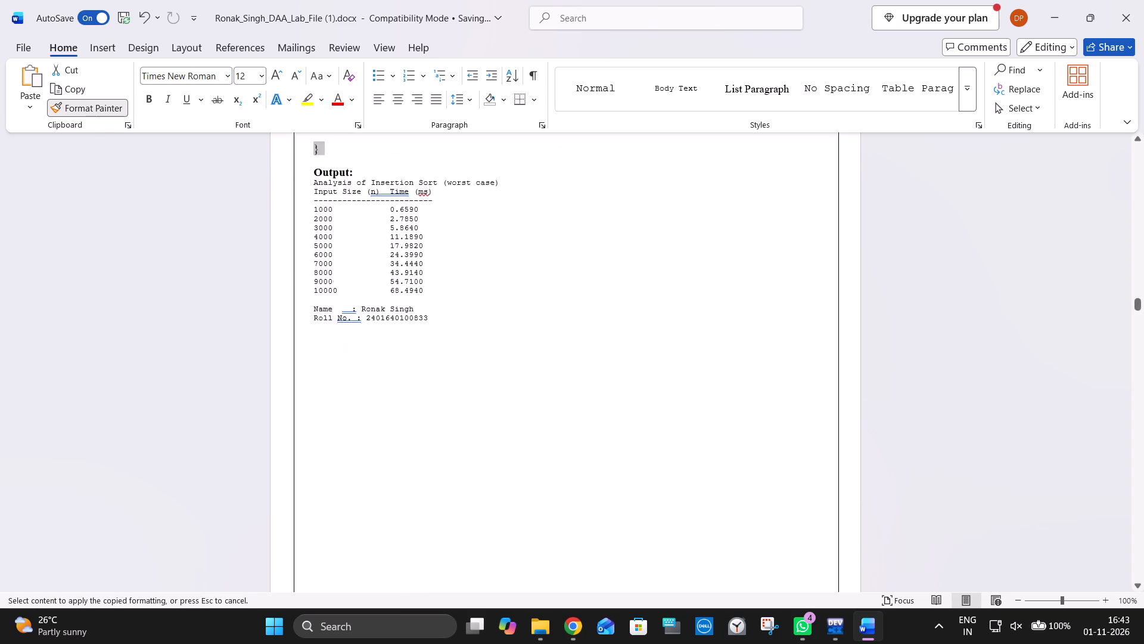
{"action": "scroll", "coordinate": [399, 373], "scroll_direction": "down", "scroll_amount": 19}
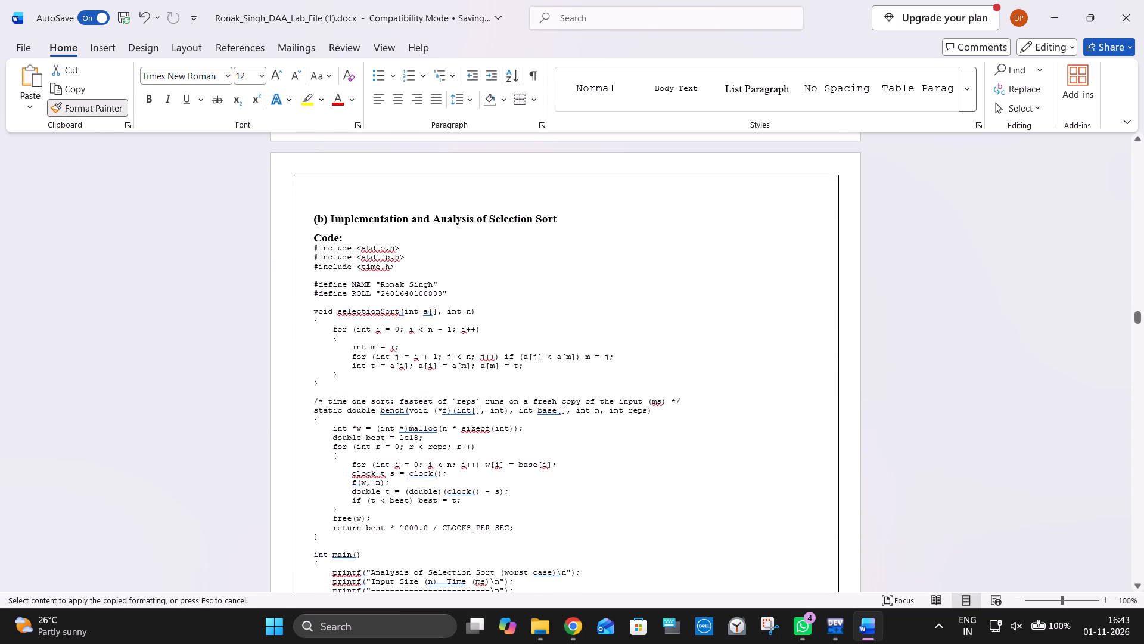
{"action": "left_click_drag", "start_coordinate": [313, 247], "coordinate": [431, 610]}
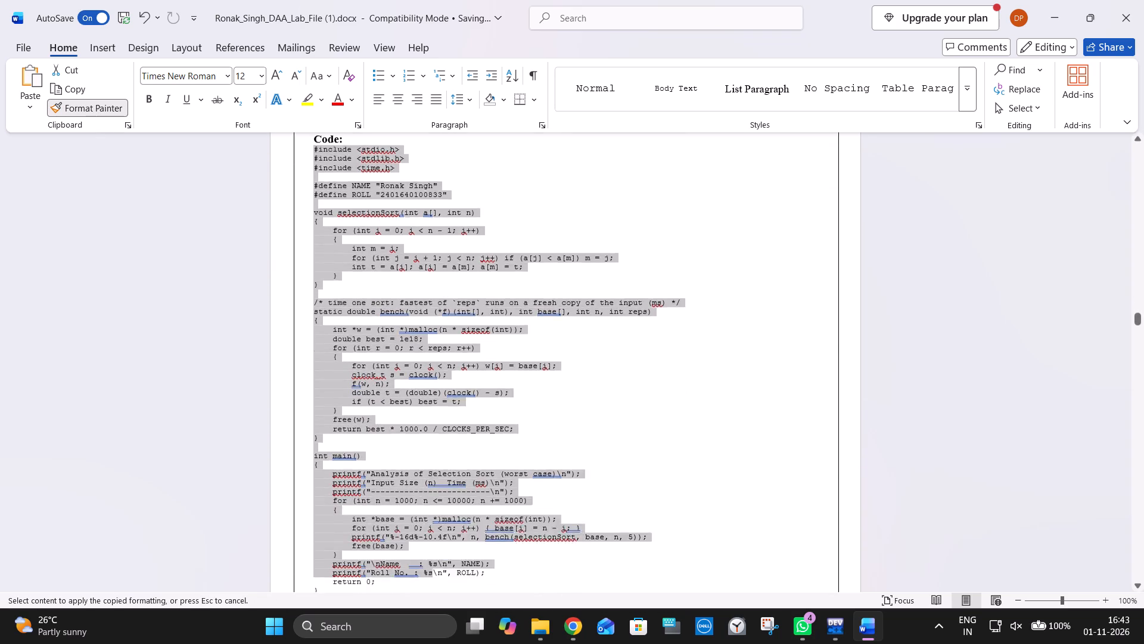
{"action": "left_click_drag", "start_coordinate": [431, 610], "coordinate": [359, 345]}
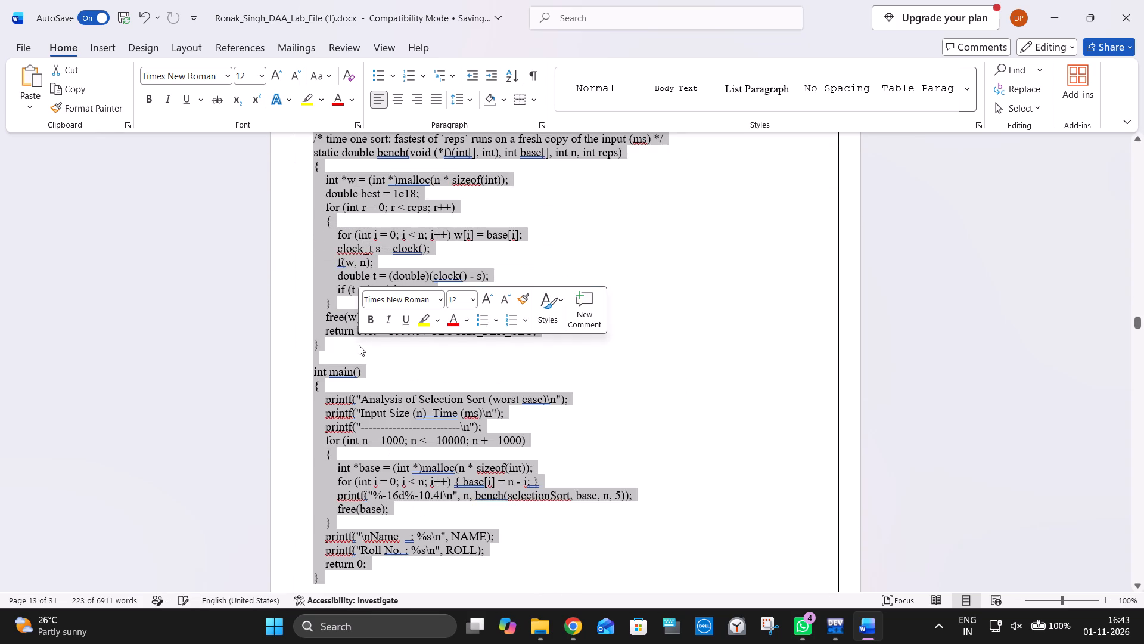
{"action": "scroll", "coordinate": [359, 345], "scroll_direction": "up", "scroll_amount": 10}
{"action": "scroll", "coordinate": [359, 345], "scroll_direction": "down", "scroll_amount": 6}
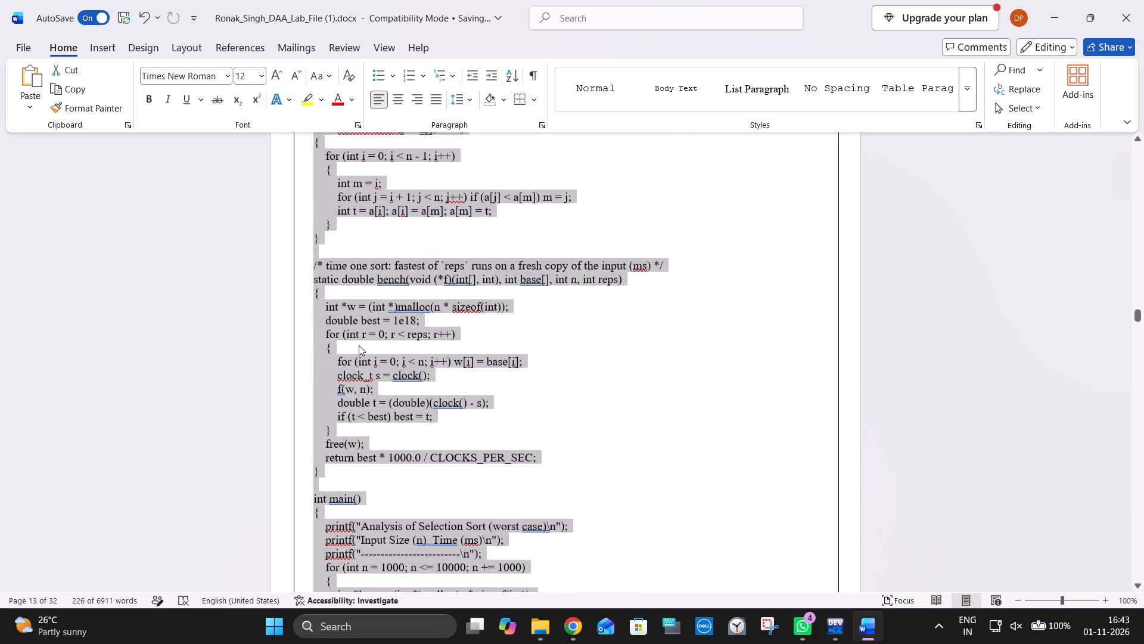
{"action": "scroll", "coordinate": [359, 345], "scroll_direction": "down", "scroll_amount": 11}
{"action": "scroll", "coordinate": [359, 345], "scroll_direction": "up", "scroll_amount": 15}
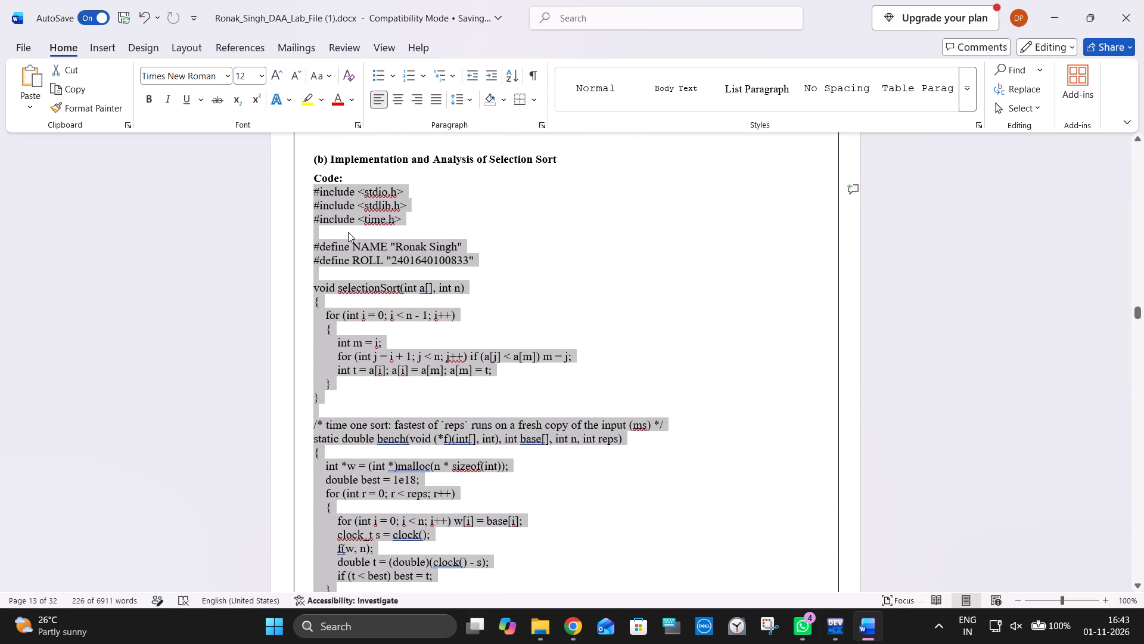
Copy the selection sort code's Times New Roman 12 formatting onto the whole bubble sort code in Experiment 2 (c) with Format Painter.
{"action": "scroll", "coordinate": [377, 337], "scroll_direction": "down", "scroll_amount": 20}
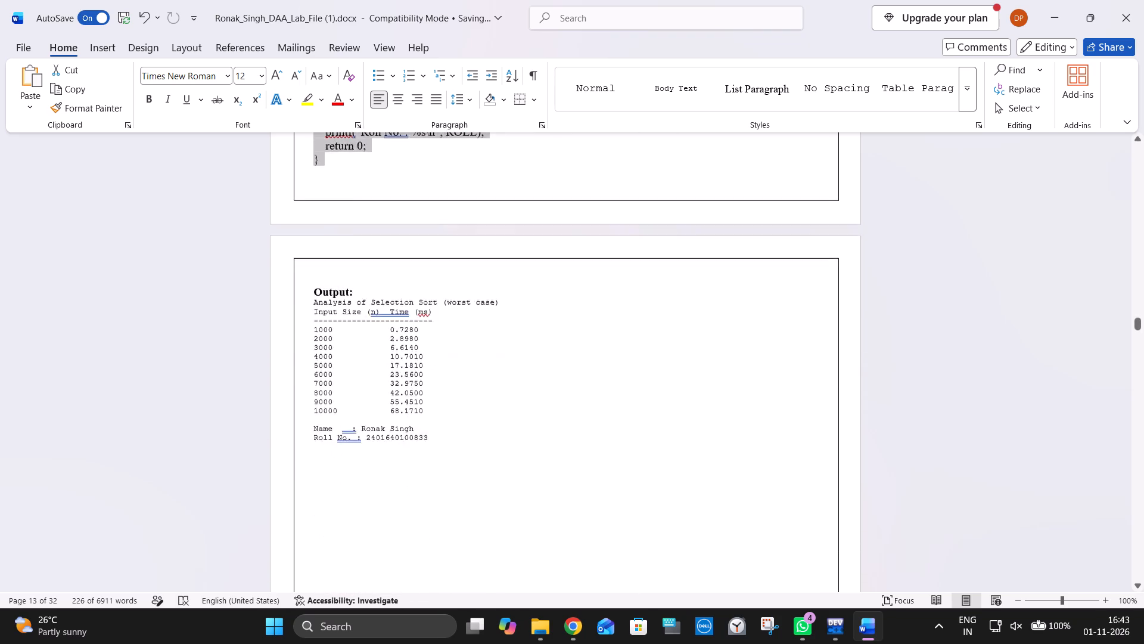
{"action": "scroll", "coordinate": [377, 338], "scroll_direction": "down", "scroll_amount": 20}
{"action": "scroll", "coordinate": [377, 338], "scroll_direction": "down", "scroll_amount": 3}
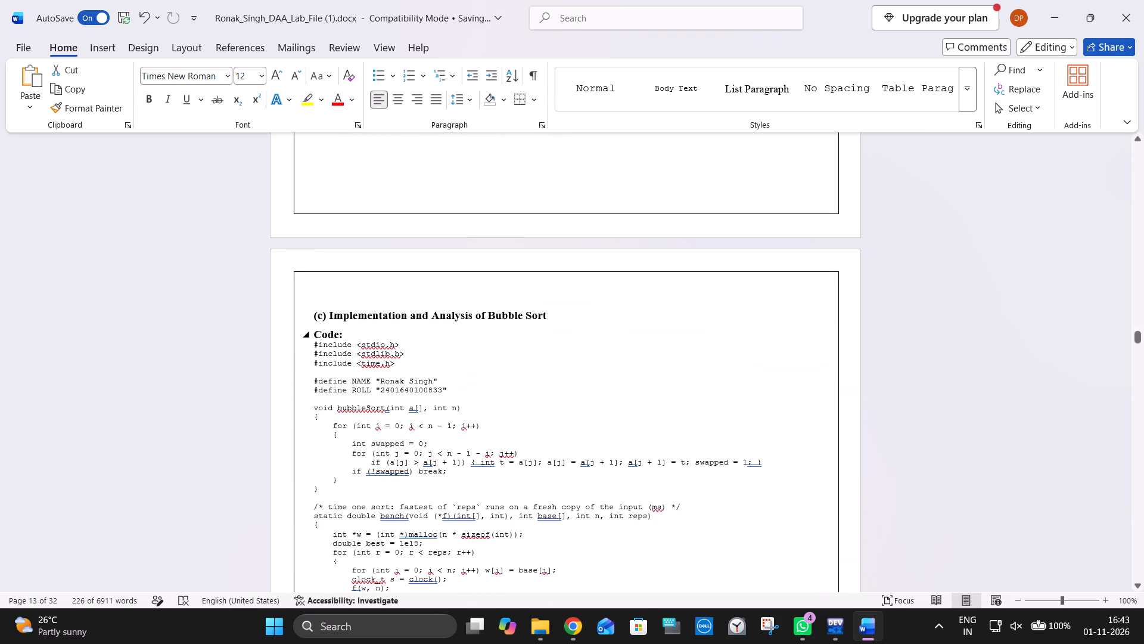
{"action": "left_click", "coordinate": [117, 111]}
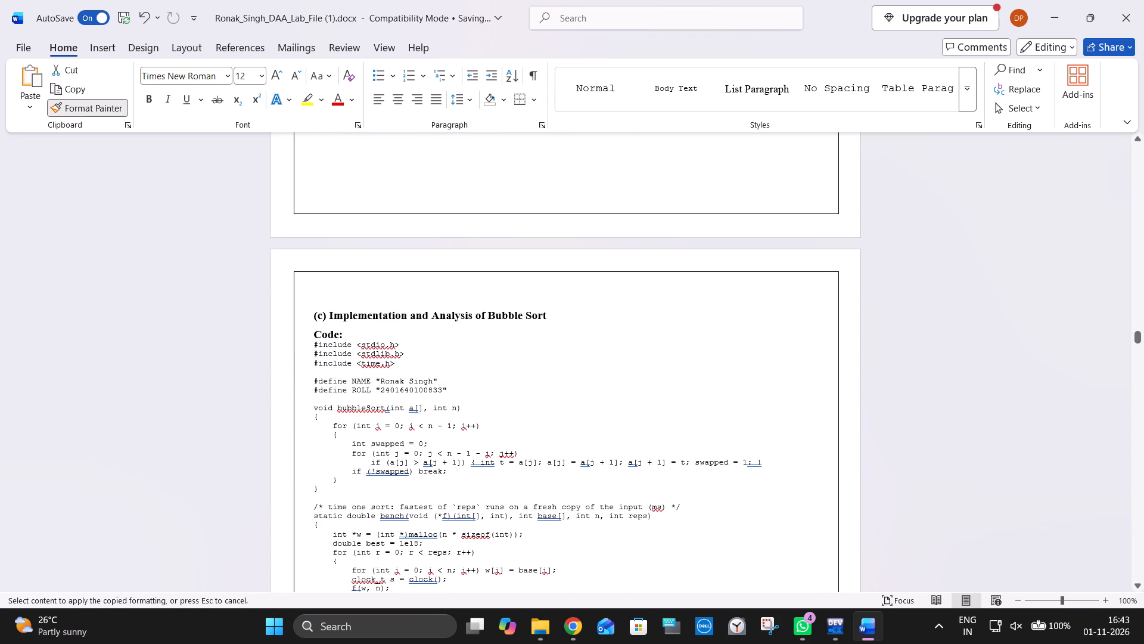
{"action": "left_click_drag", "start_coordinate": [314, 345], "coordinate": [422, 593]}
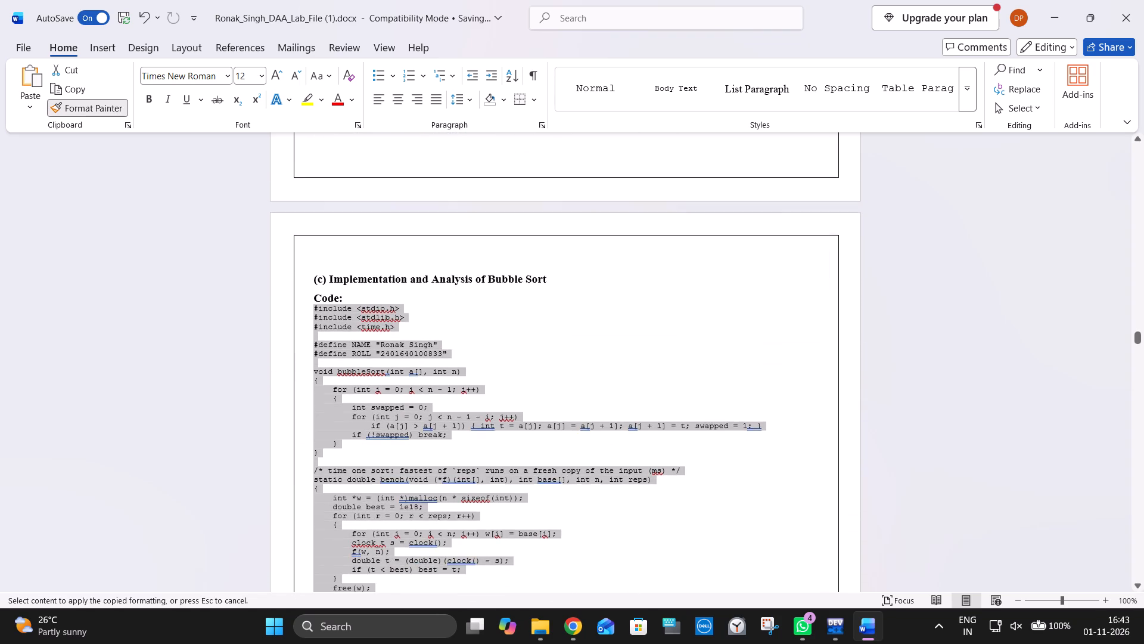
{"action": "left_click_drag", "start_coordinate": [422, 593], "coordinate": [369, 498]}
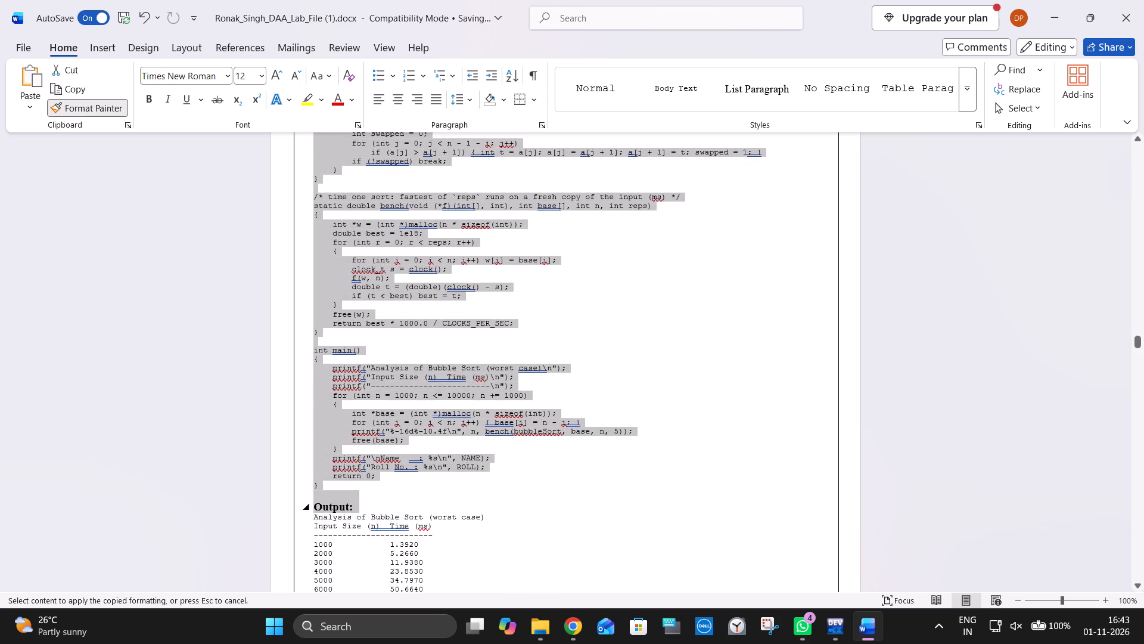
{"action": "left_click_drag", "start_coordinate": [369, 498], "coordinate": [362, 484]}
Copy the bubble sort code's formatting onto the whole merge sort code in Experiment 3 (a) with Format Painter, stopping before its Output heading.
{"action": "scroll", "coordinate": [375, 455], "scroll_direction": "down", "scroll_amount": 8}
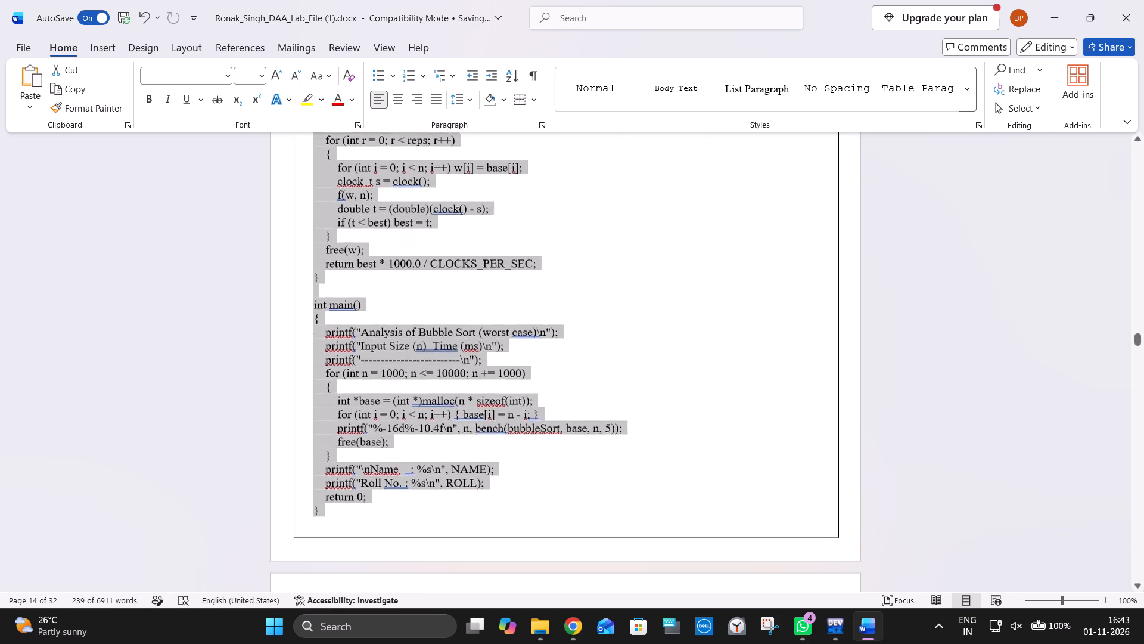
{"action": "scroll", "coordinate": [375, 455], "scroll_direction": "down", "scroll_amount": 2}
{"action": "scroll", "coordinate": [375, 455], "scroll_direction": "down", "scroll_amount": 20}
{"action": "scroll", "coordinate": [375, 455], "scroll_direction": "down", "scroll_amount": 8}
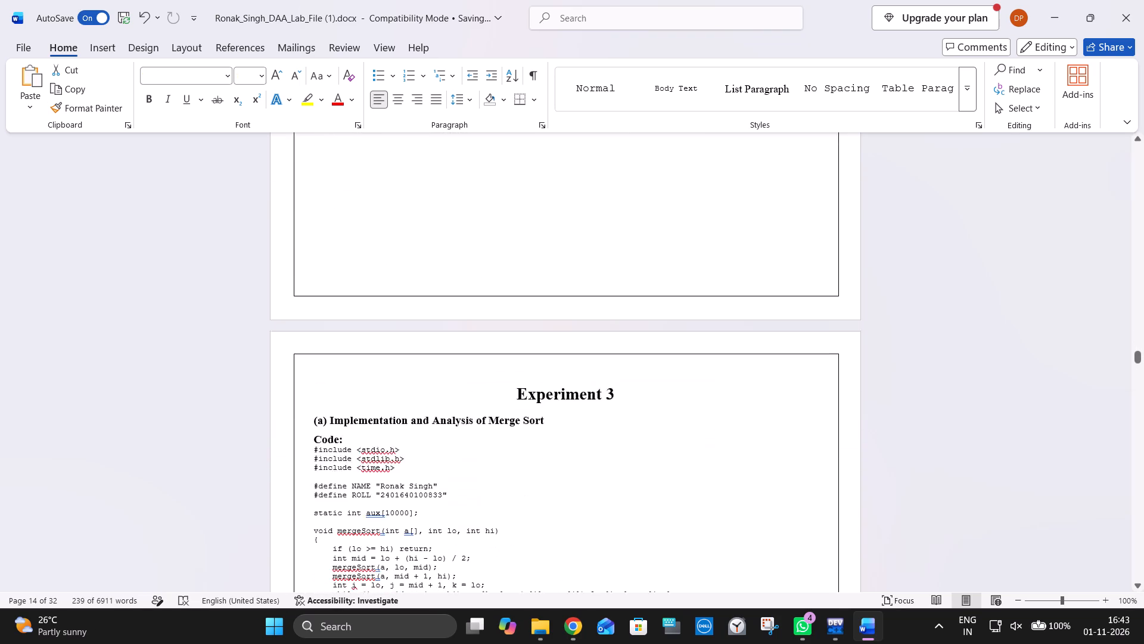
{"action": "scroll", "coordinate": [375, 455], "scroll_direction": "down", "scroll_amount": 4}
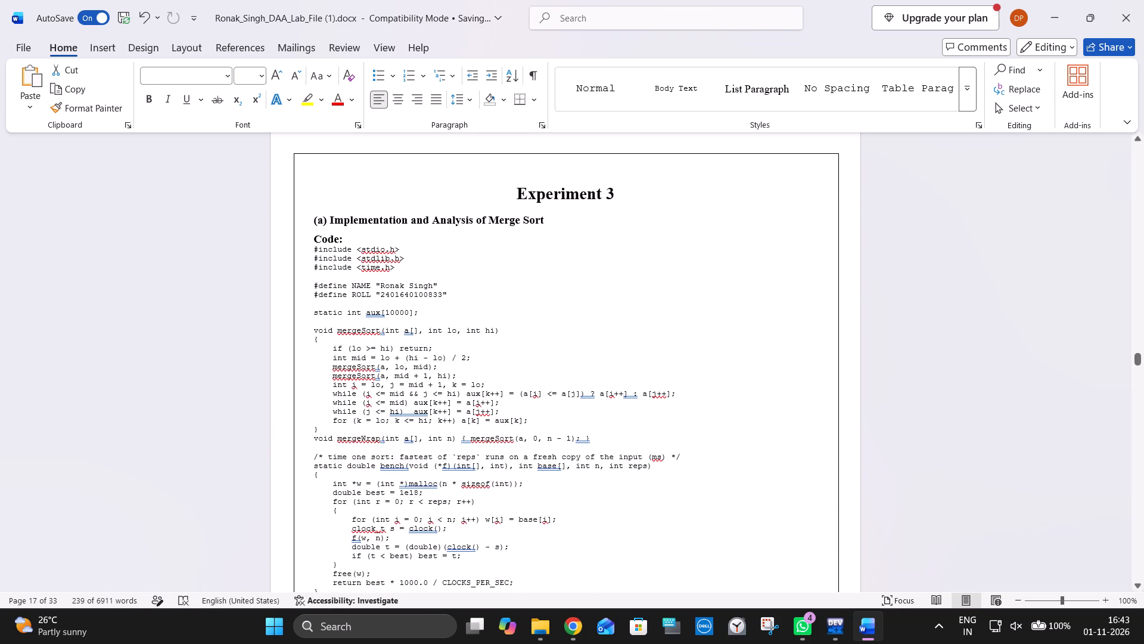
{"action": "left_click", "coordinate": [94, 112]}
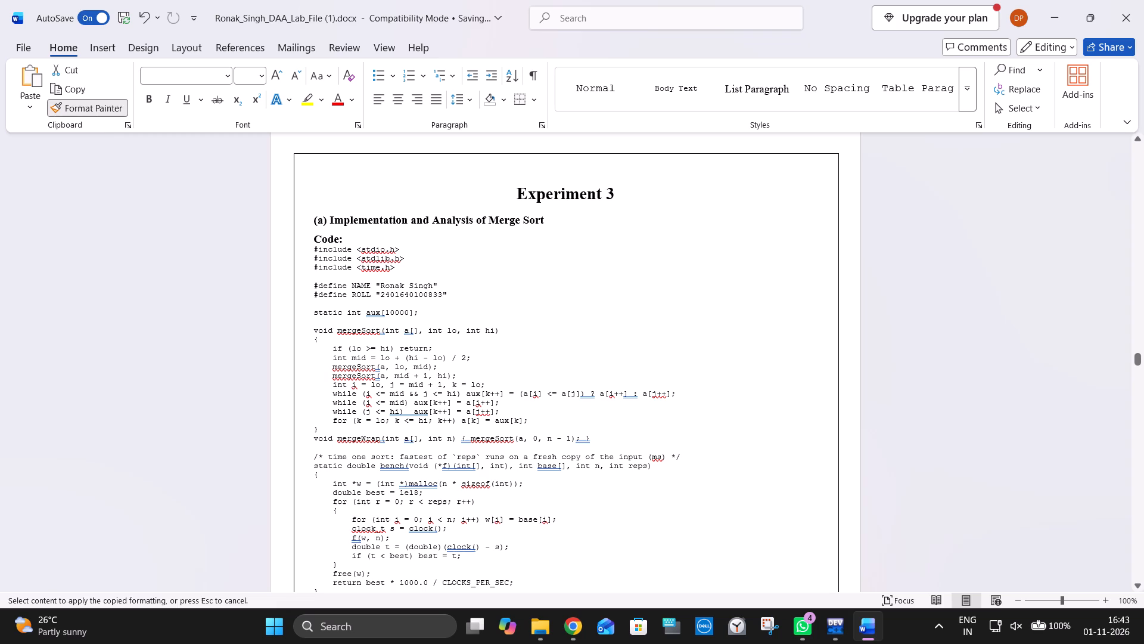
{"action": "left_click_drag", "start_coordinate": [315, 249], "coordinate": [402, 586]}
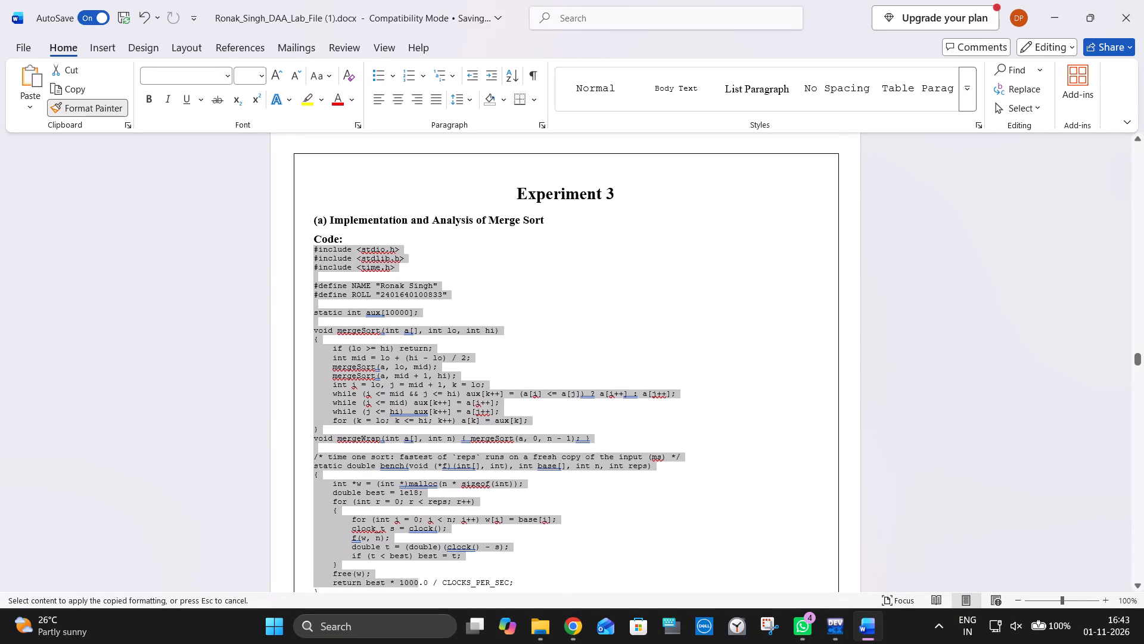
{"action": "left_click_drag", "start_coordinate": [402, 586], "coordinate": [351, 481]}
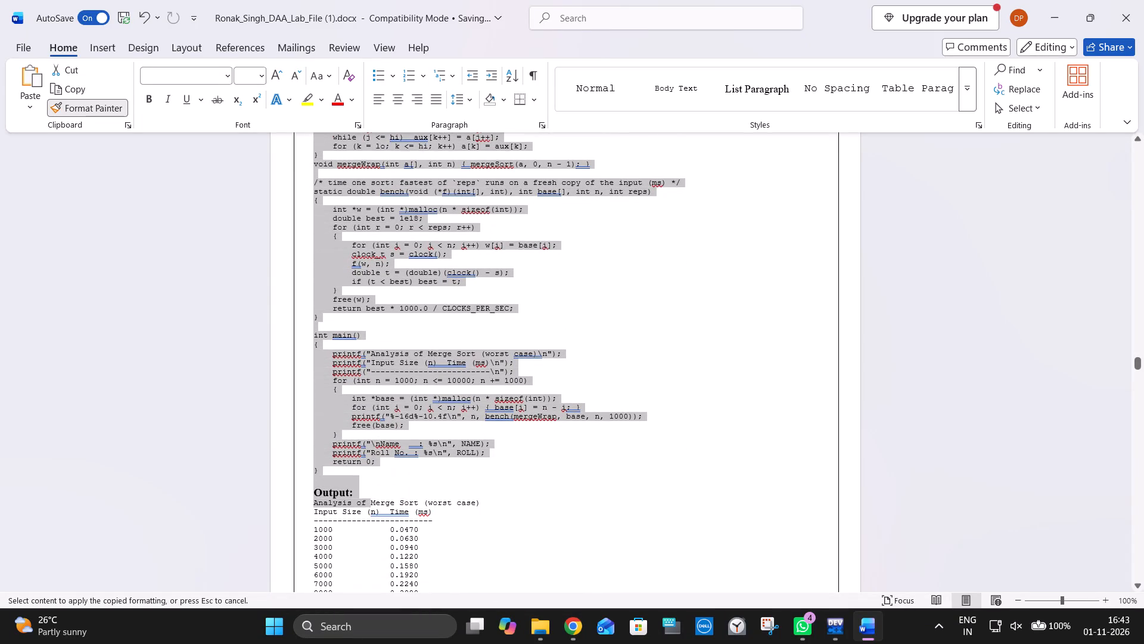
{"action": "left_click_drag", "start_coordinate": [351, 481], "coordinate": [338, 469]}
Copy the merge sort code's formatting onto the whole quick sort code in Experiment 3 (b) with Format Painter.
{"action": "scroll", "coordinate": [338, 382], "scroll_direction": "down", "scroll_amount": 20}
{"action": "scroll", "coordinate": [338, 382], "scroll_direction": "down", "scroll_amount": 20}
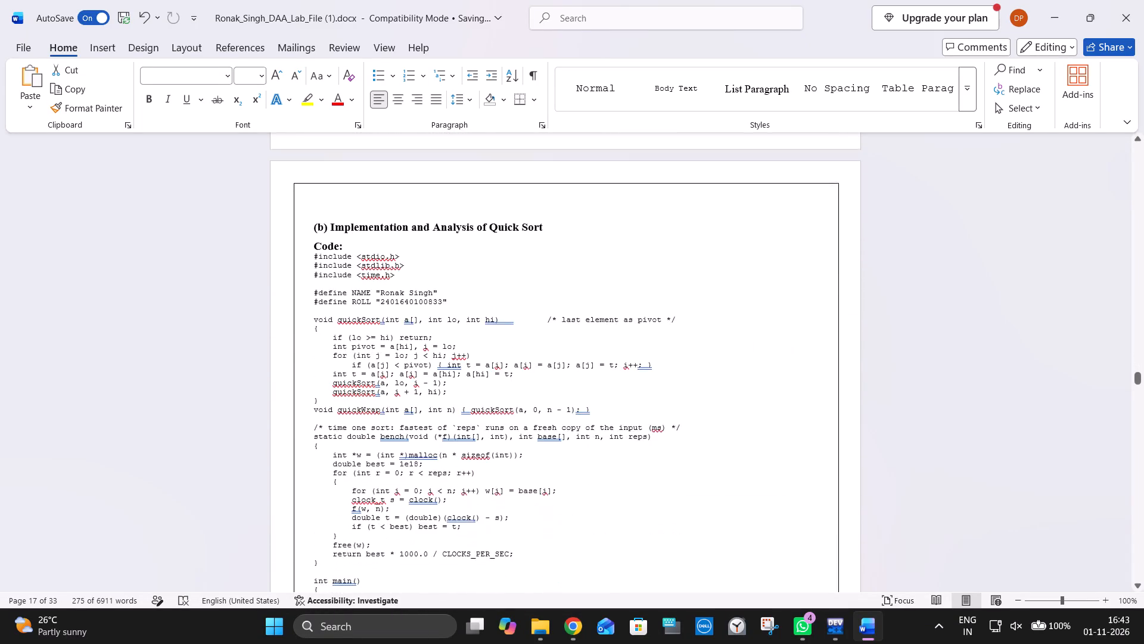
{"action": "scroll", "coordinate": [339, 382], "scroll_direction": "down", "scroll_amount": 4}
{"action": "scroll", "coordinate": [339, 382], "scroll_direction": "up", "scroll_amount": 3}
{"action": "left_click", "coordinate": [102, 108]}
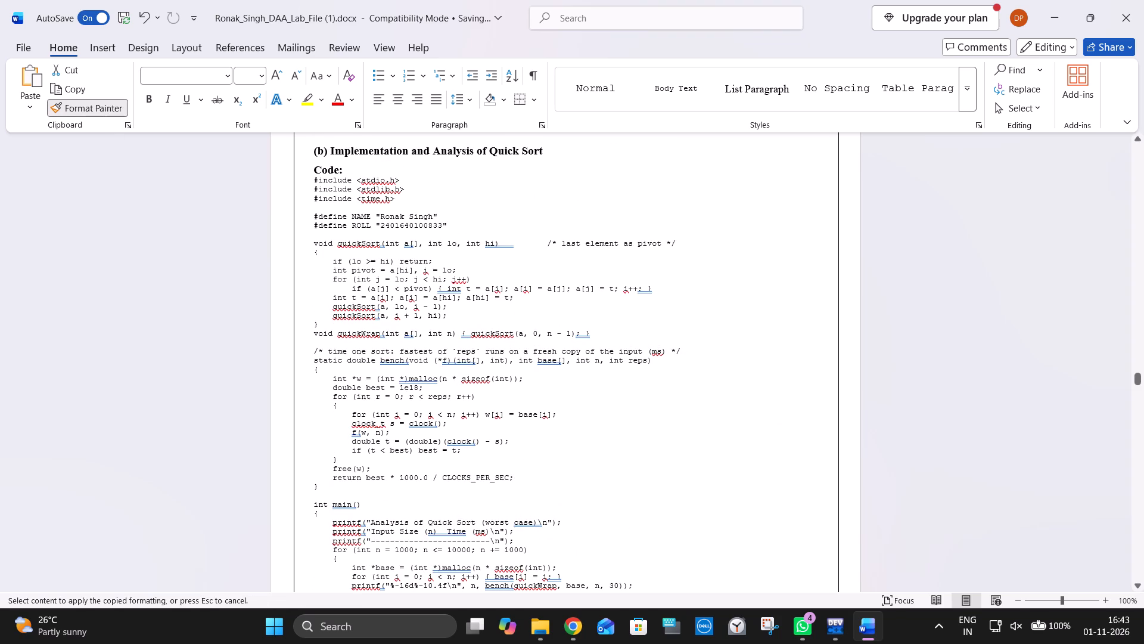
{"action": "left_click_drag", "start_coordinate": [314, 180], "coordinate": [393, 547]}
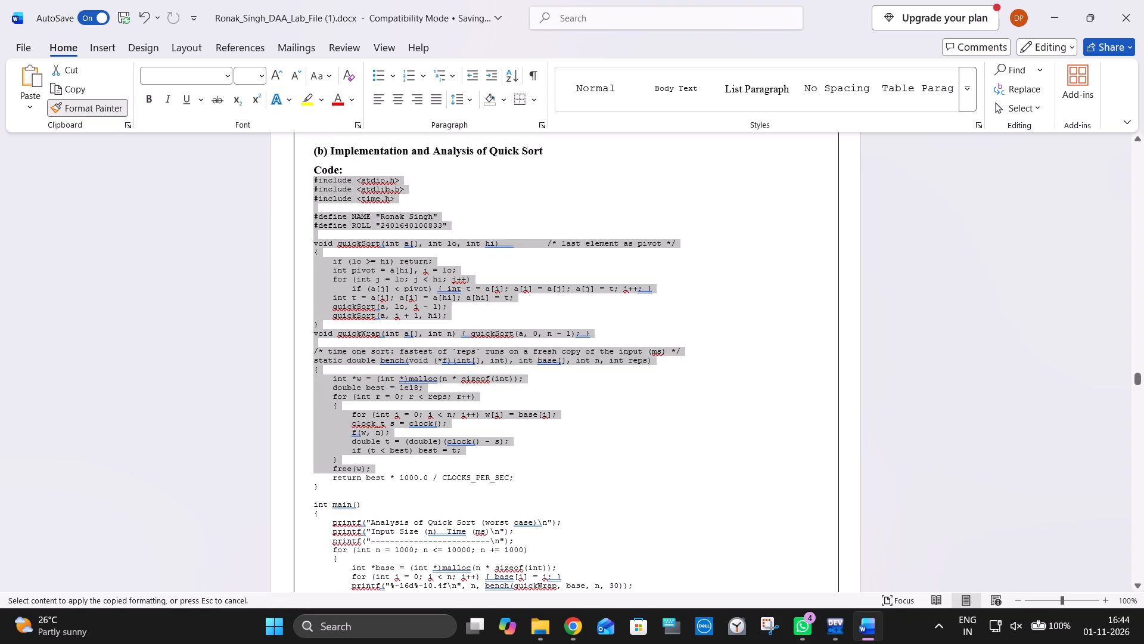
{"action": "left_click_drag", "start_coordinate": [393, 547], "coordinate": [349, 476]}
Copy the quick sort code's formatting onto the whole heap sort code in Experiment 4 (a) with Format Painter.
{"action": "scroll", "coordinate": [357, 457], "scroll_direction": "down", "scroll_amount": 17}
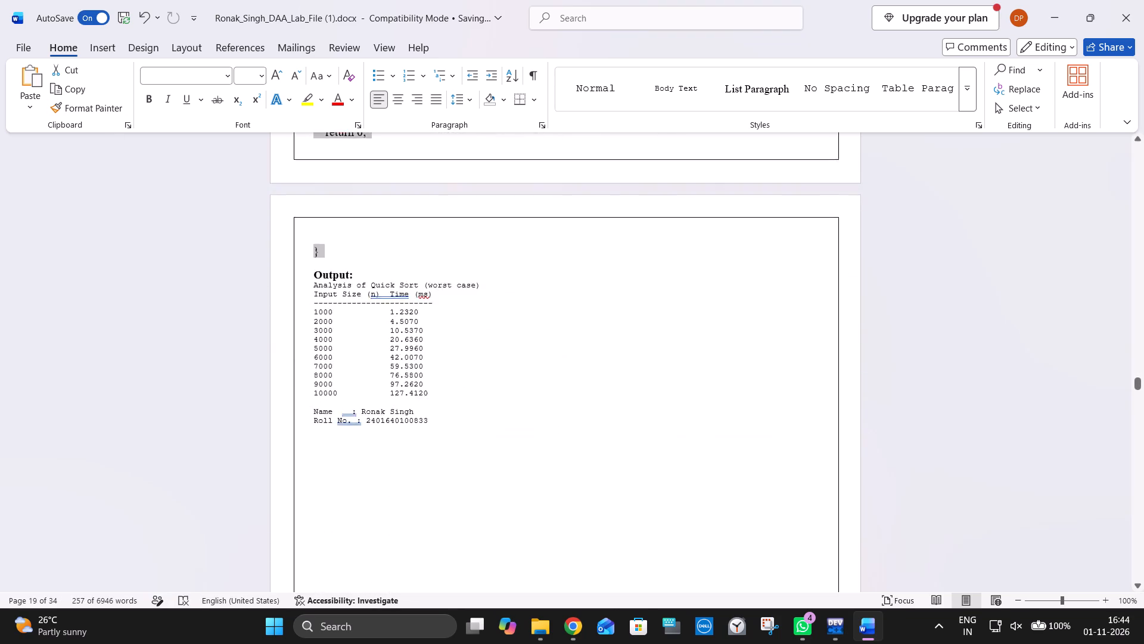
{"action": "scroll", "coordinate": [357, 457], "scroll_direction": "down", "scroll_amount": 6}
{"action": "left_click", "coordinate": [100, 110]}
{"action": "scroll", "coordinate": [381, 422], "scroll_direction": "down", "scroll_amount": 6}
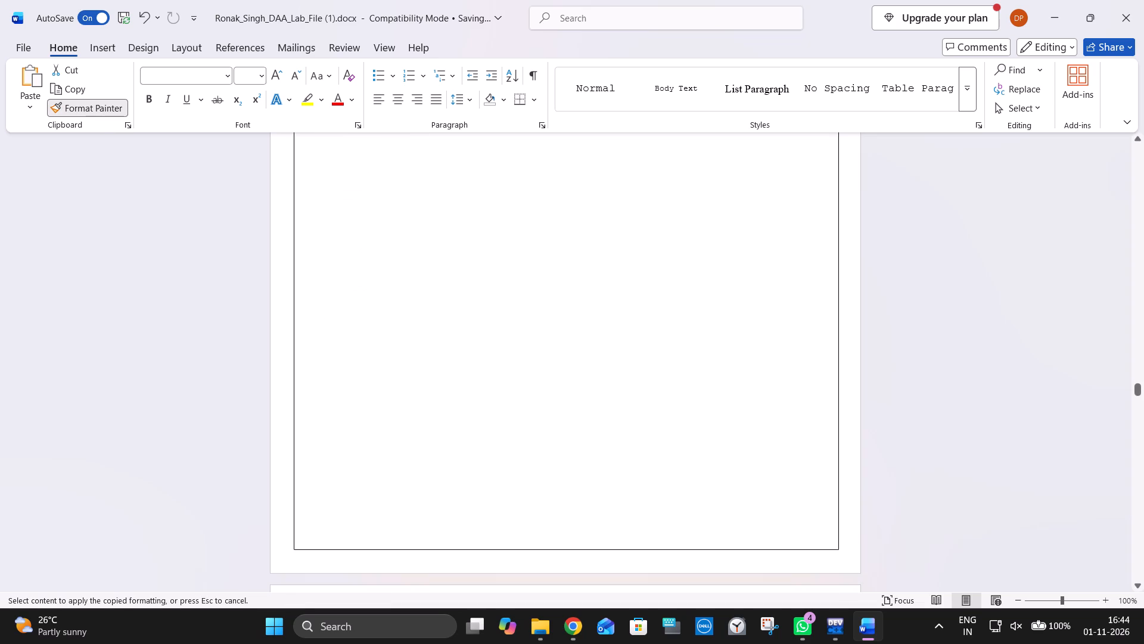
{"action": "scroll", "coordinate": [381, 422], "scroll_direction": "down", "scroll_amount": 11}
{"action": "left_click_drag", "start_coordinate": [313, 299], "coordinate": [314, 313]}
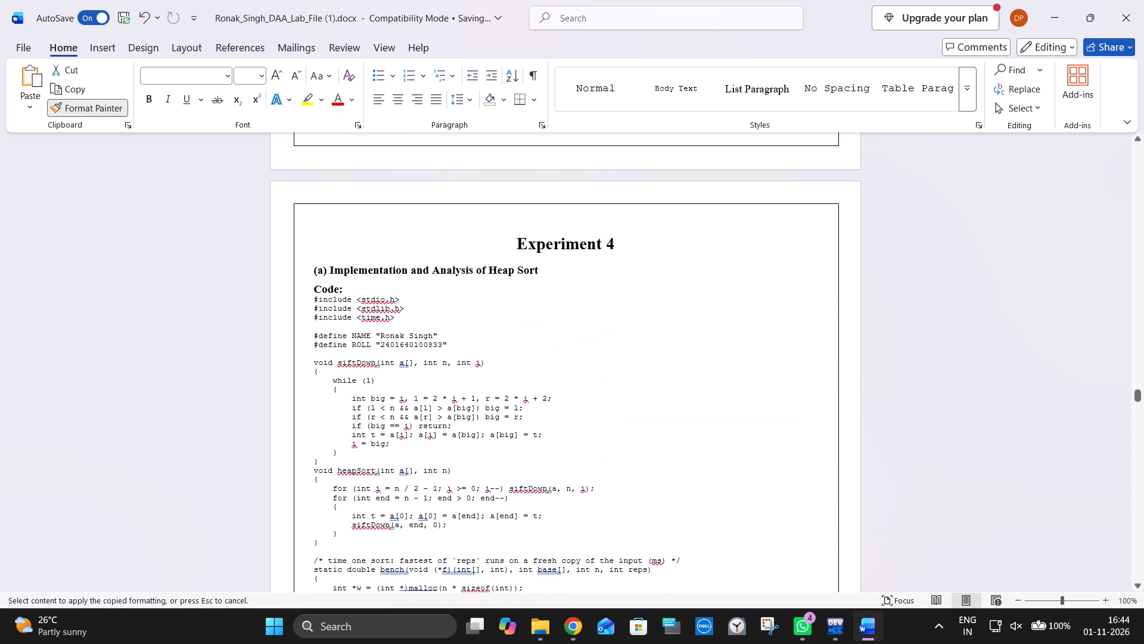
{"action": "left_click_drag", "start_coordinate": [314, 313], "coordinate": [387, 592]}
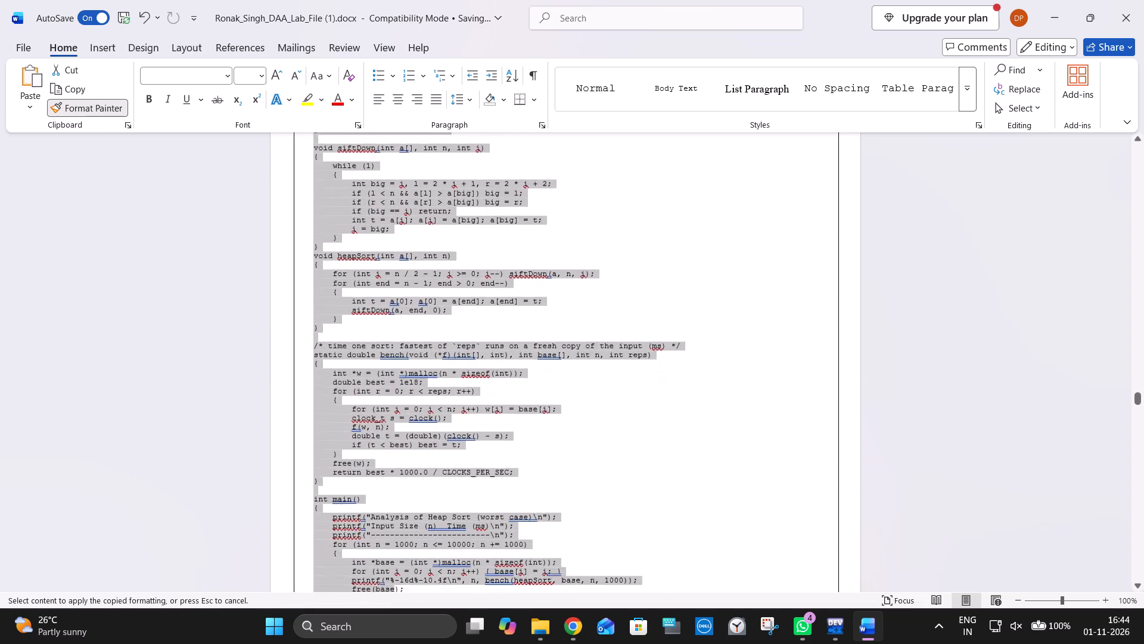
{"action": "left_click_drag", "start_coordinate": [387, 592], "coordinate": [347, 458]}
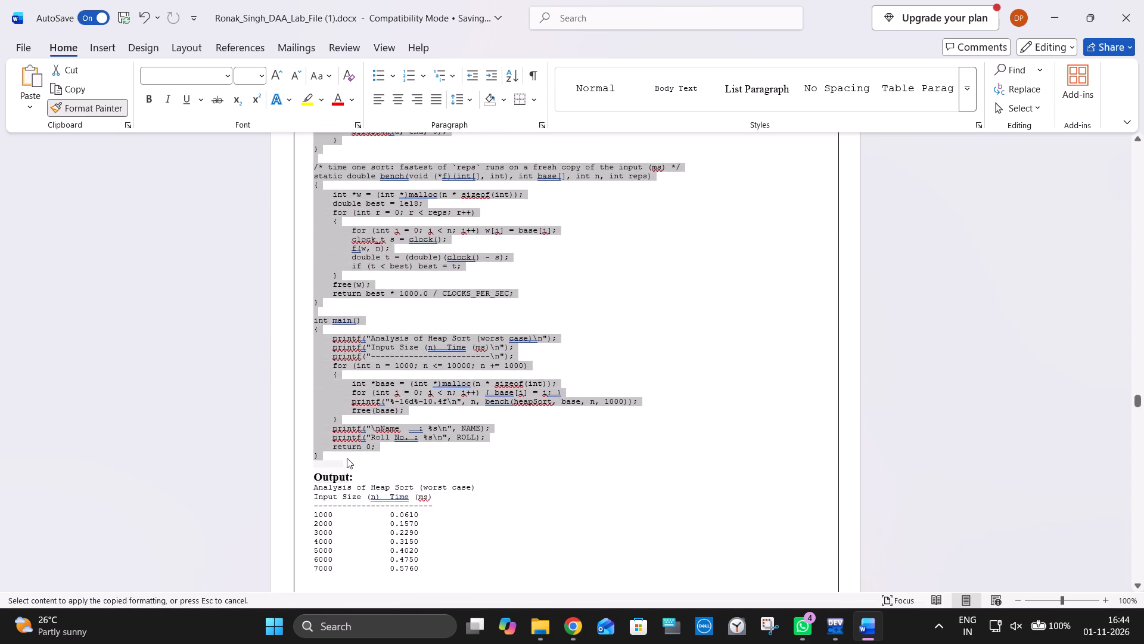
Copy the heap sort code's formatting onto the whole counting sort code in Experiment 4 (b) with Format Painter.
{"action": "scroll", "coordinate": [454, 476], "scroll_direction": "down", "scroll_amount": 19}
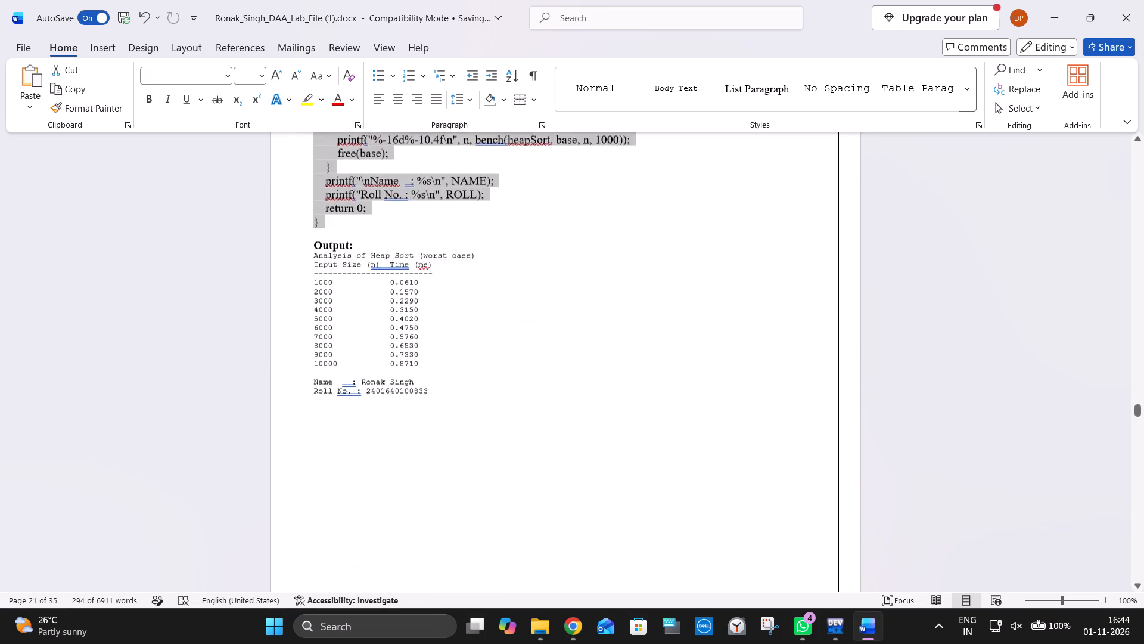
{"action": "scroll", "coordinate": [455, 475], "scroll_direction": "down", "scroll_amount": 16}
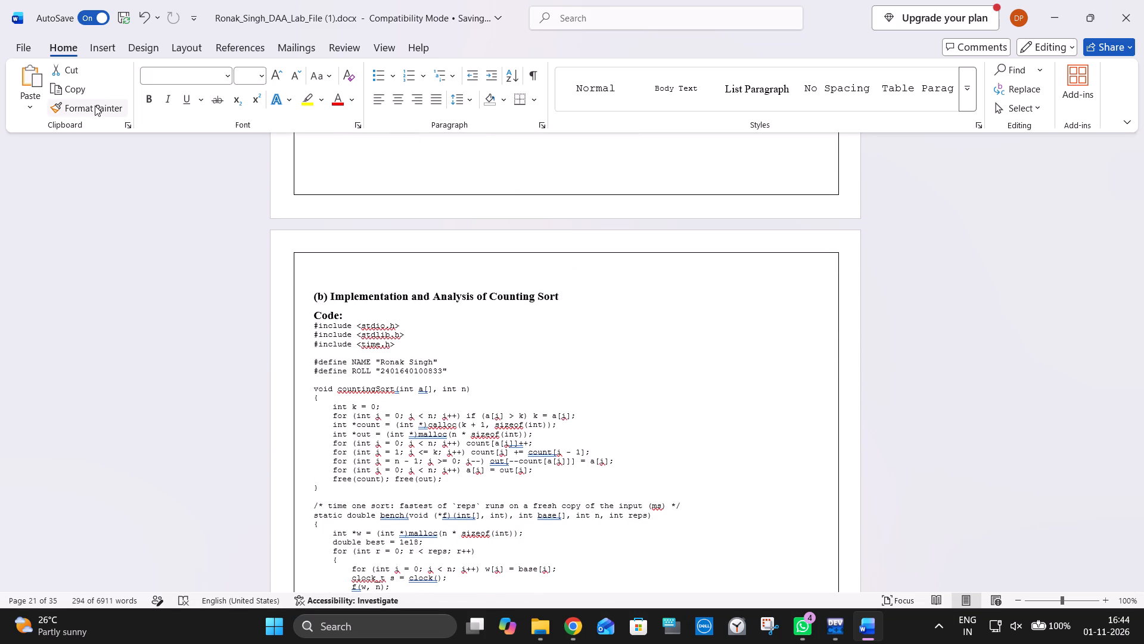
{"action": "left_click", "coordinate": [95, 106]}
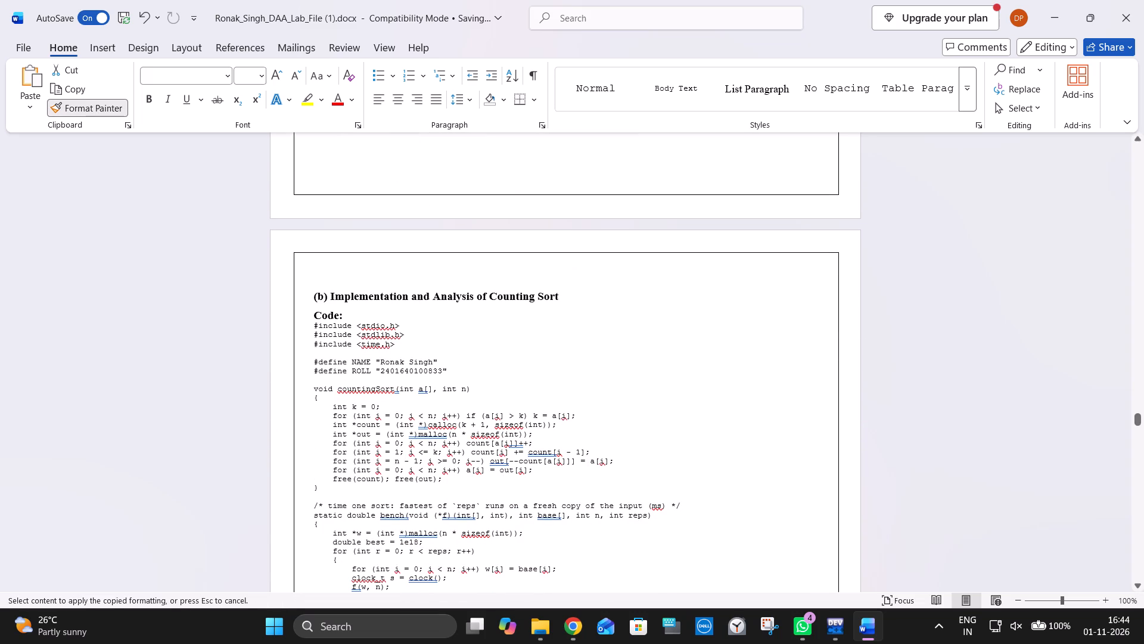
{"action": "left_click_drag", "start_coordinate": [315, 325], "coordinate": [342, 609]}
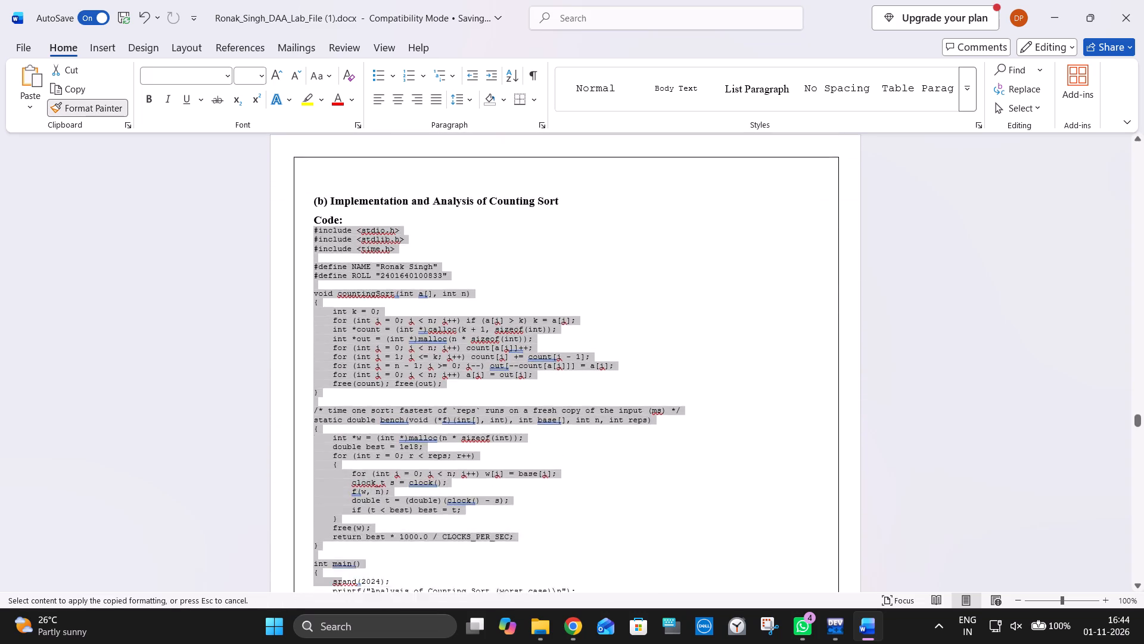
{"action": "left_click_drag", "start_coordinate": [342, 609], "coordinate": [343, 362]}
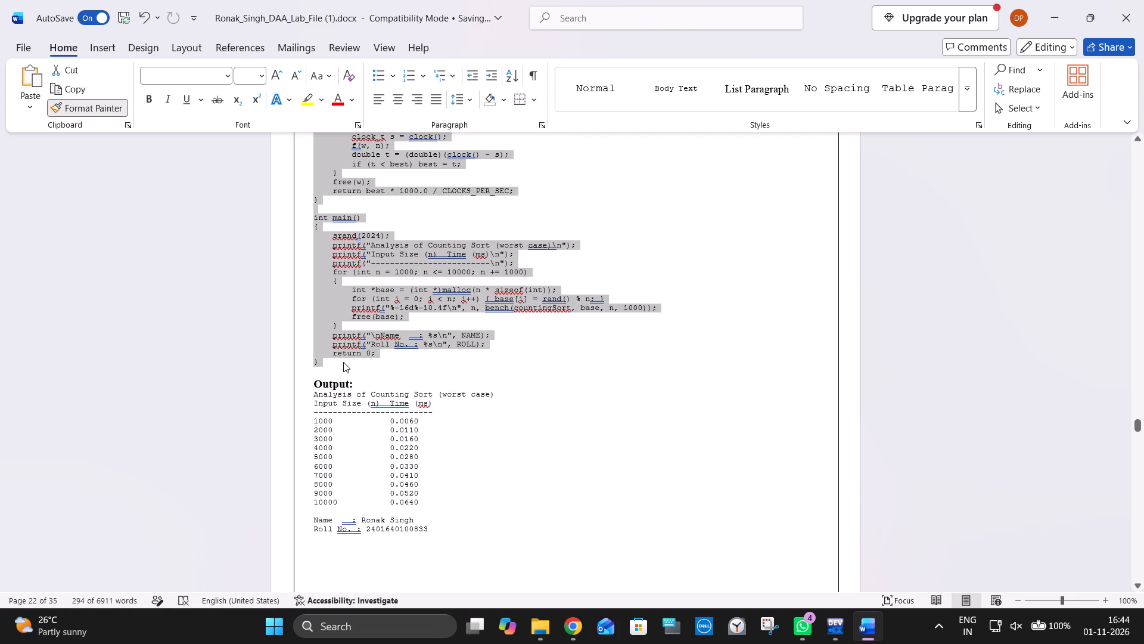
Copy the counting sort code's formatting onto the whole radix sort code that follows it with Format Painter.
{"action": "scroll", "coordinate": [343, 362], "scroll_direction": "down", "scroll_amount": 13}
{"action": "scroll", "coordinate": [342, 365], "scroll_direction": "down", "scroll_amount": 14}
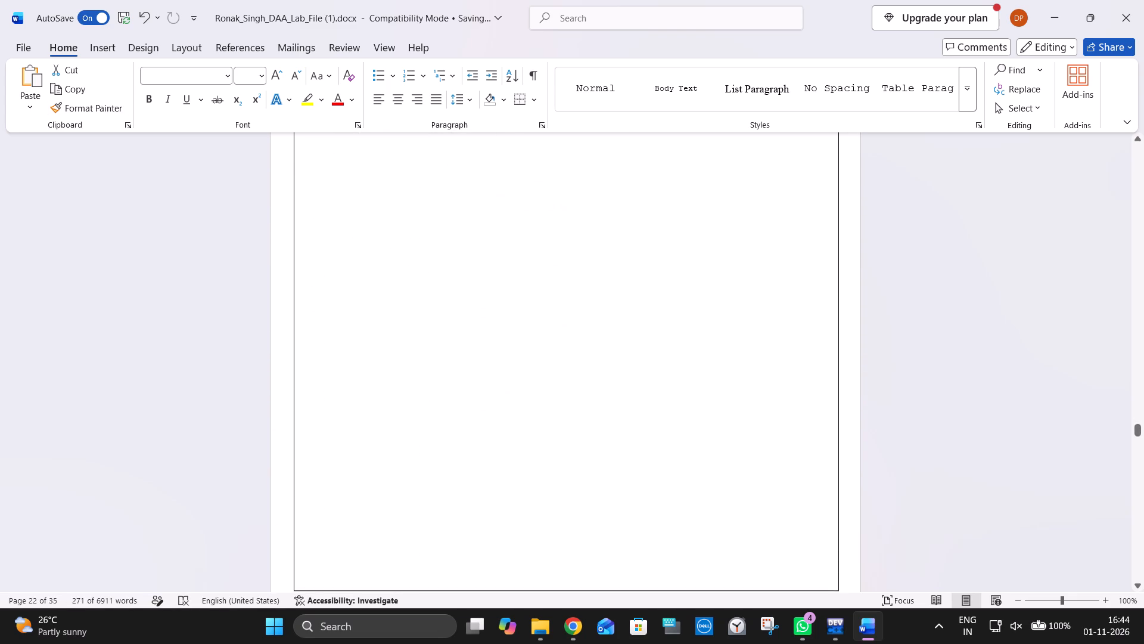
{"action": "scroll", "coordinate": [342, 365], "scroll_direction": "down", "scroll_amount": 13}
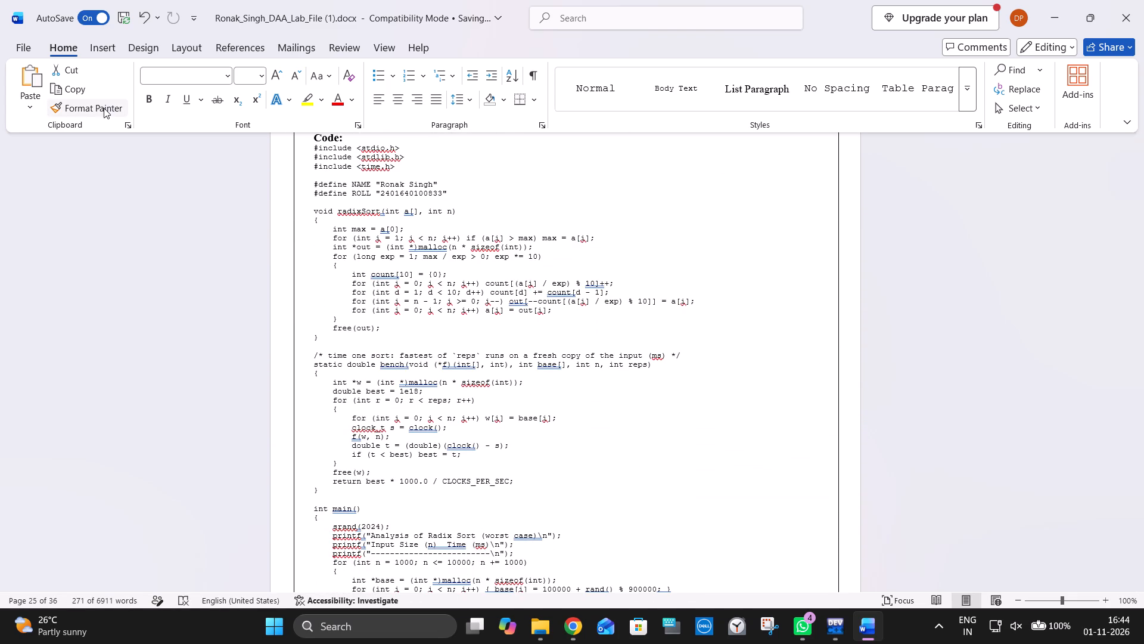
{"action": "left_click", "coordinate": [104, 108]}
{"action": "left_click_drag", "start_coordinate": [314, 149], "coordinate": [379, 480]}
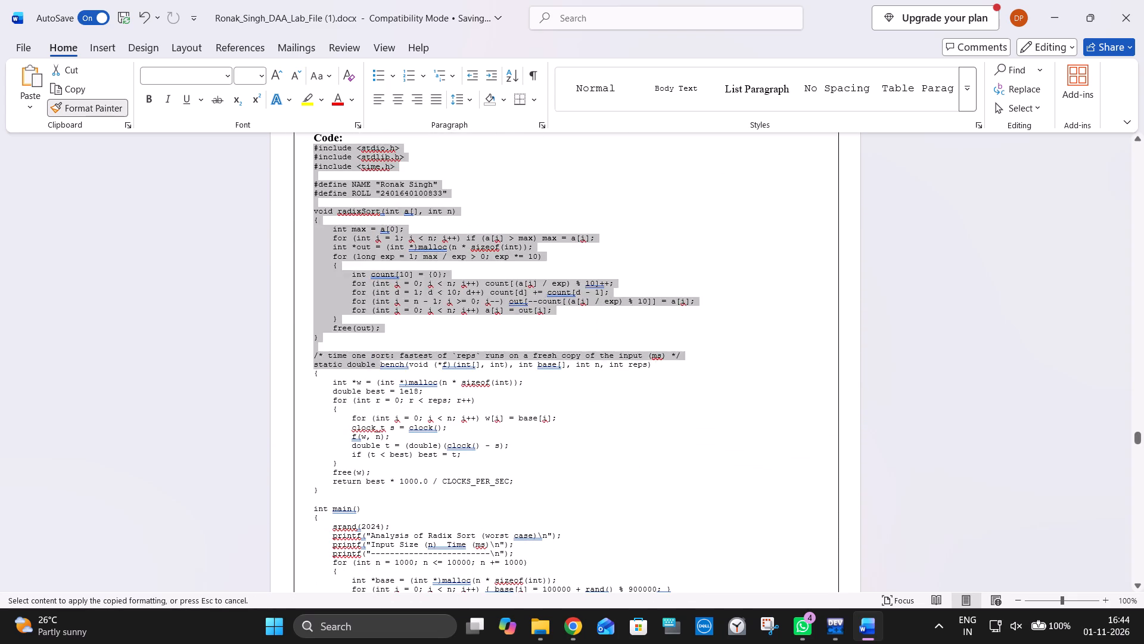
{"action": "left_click_drag", "start_coordinate": [379, 480], "coordinate": [342, 284]}
Copy the radix sort code's formatting onto the whole shell sort code in Experiment 5 with Format Painter.
{"action": "scroll", "coordinate": [394, 430], "scroll_direction": "down", "scroll_amount": 6}
{"action": "scroll", "coordinate": [394, 430], "scroll_direction": "down", "scroll_amount": 16}
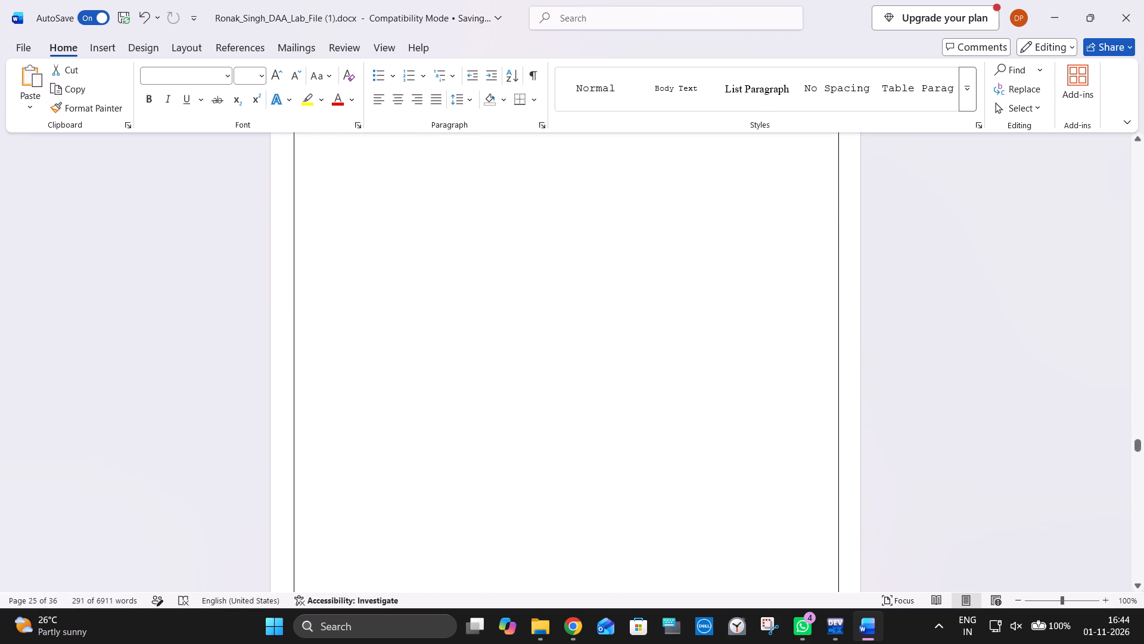
{"action": "scroll", "coordinate": [394, 430], "scroll_direction": "down", "scroll_amount": 12}
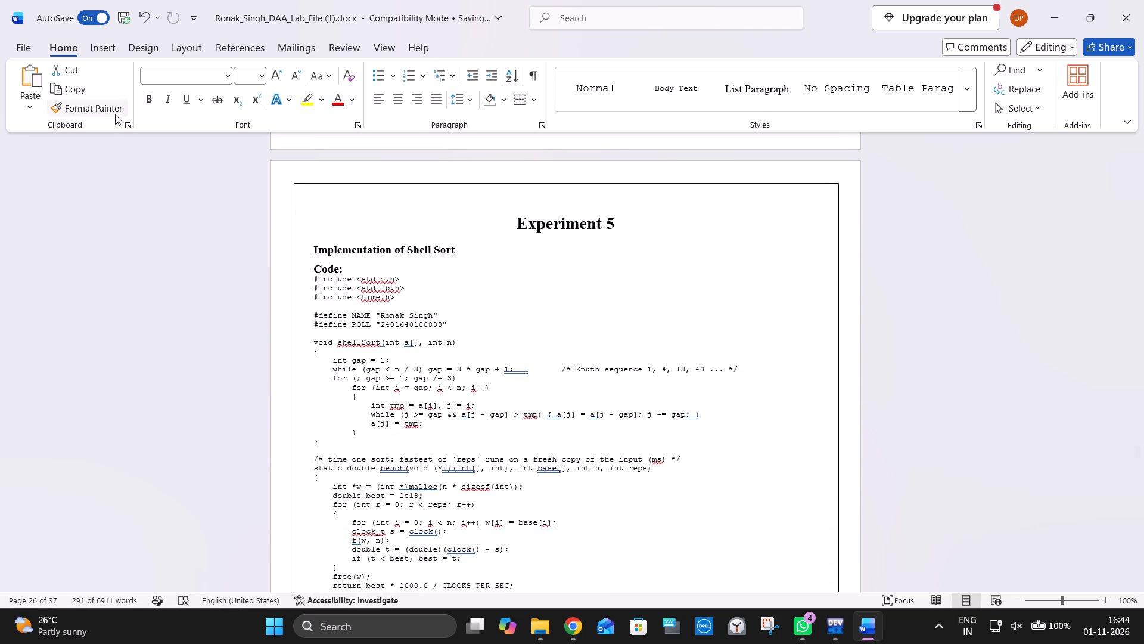
{"action": "left_click", "coordinate": [115, 114]}
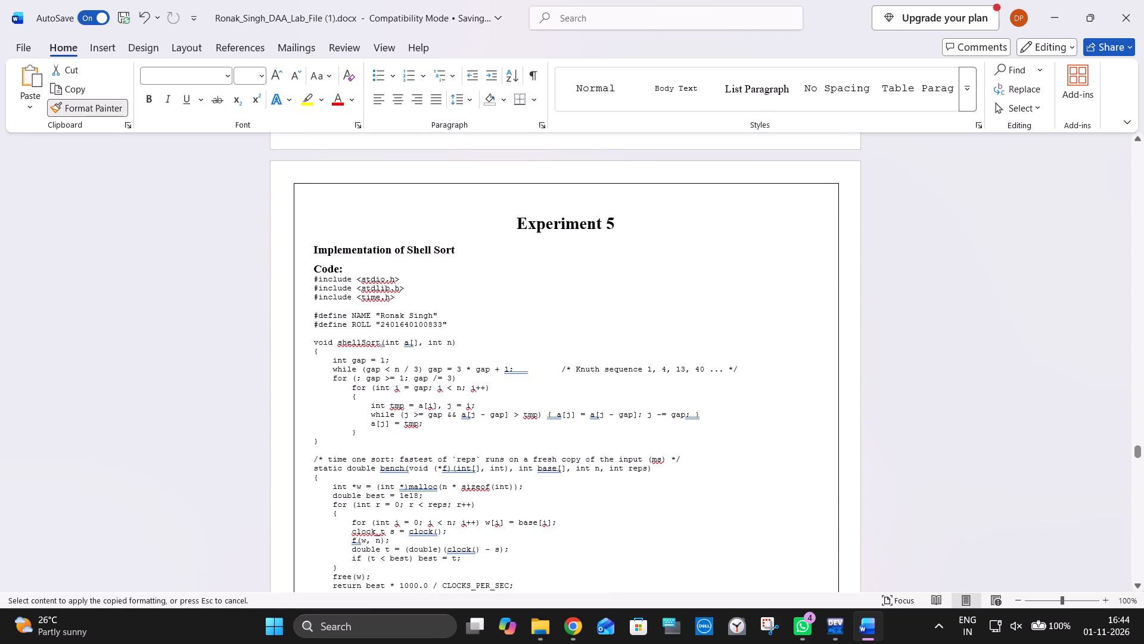
{"action": "left_click_drag", "start_coordinate": [312, 280], "coordinate": [359, 296]}
Copy the shell sort code's formatting onto the whole activity selection code in Experiment 6 (a) with Format Painter, leaving its output section out.
{"action": "scroll", "coordinate": [363, 347], "scroll_direction": "down", "scroll_amount": 20}
{"action": "scroll", "coordinate": [363, 347], "scroll_direction": "down", "scroll_amount": 4}
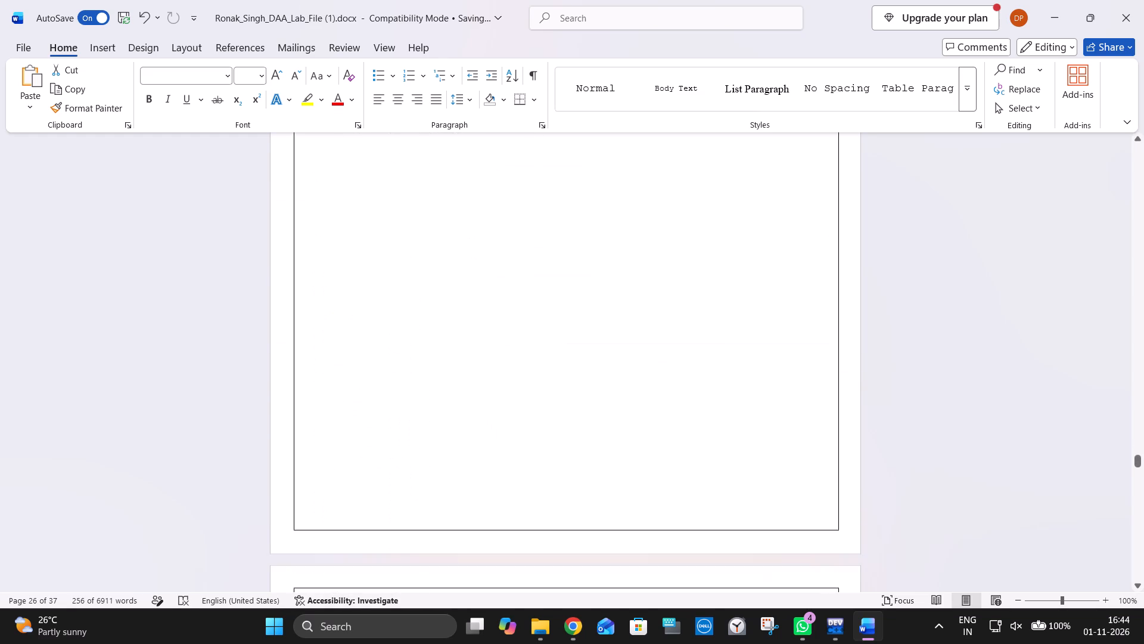
{"action": "scroll", "coordinate": [363, 349], "scroll_direction": "down", "scroll_amount": 15}
{"action": "scroll", "coordinate": [363, 349], "scroll_direction": "up", "scroll_amount": 3}
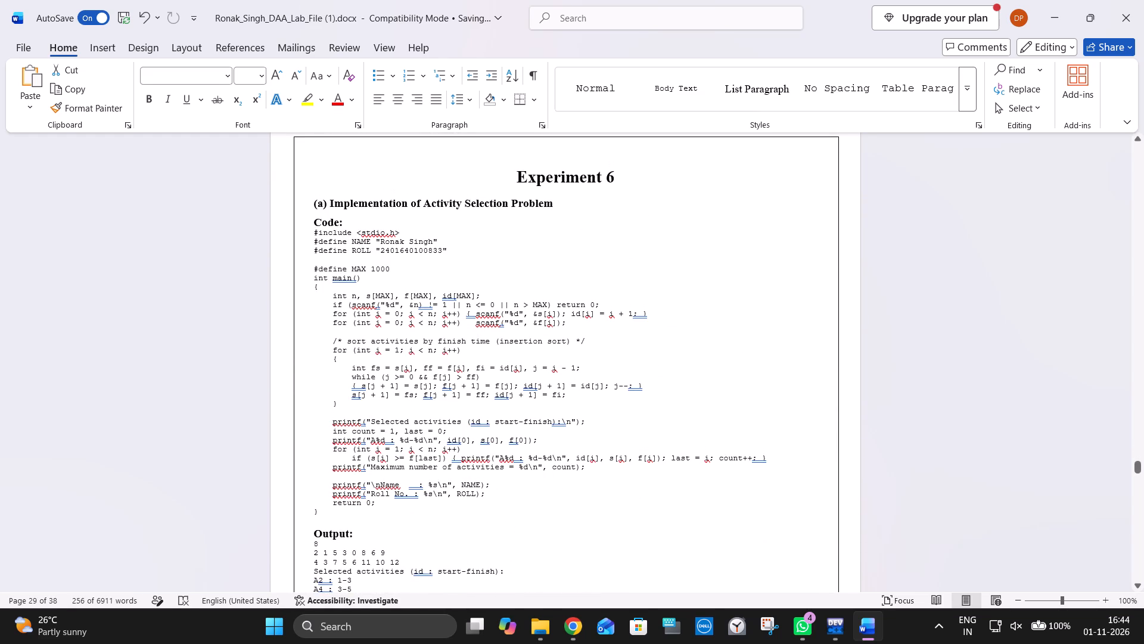
{"action": "left_click", "coordinate": [104, 107]}
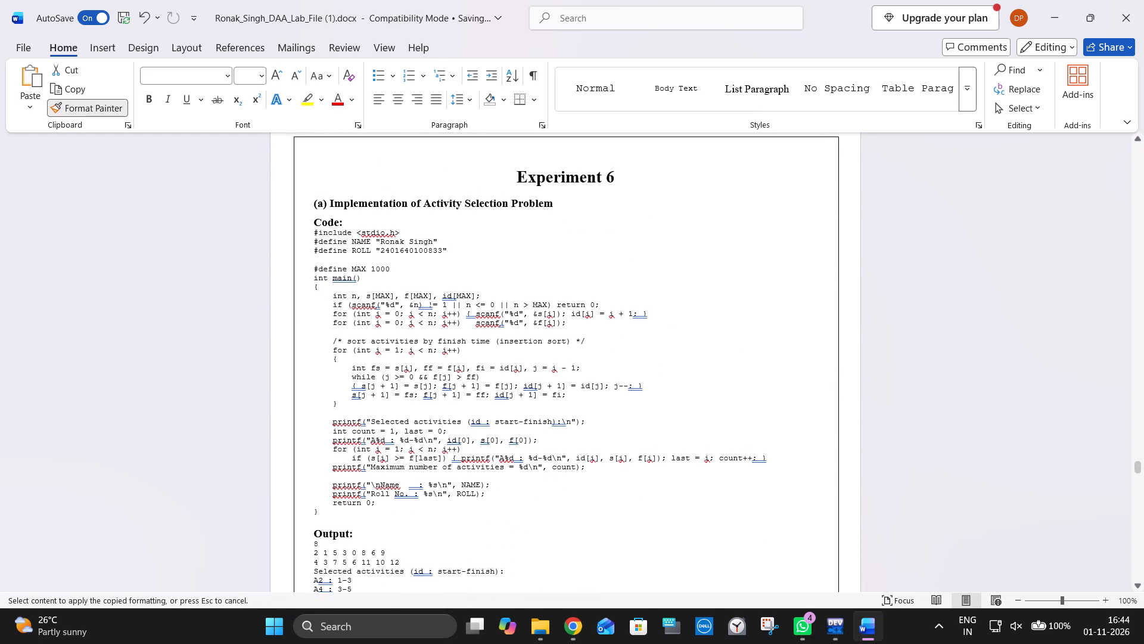
{"action": "left_click_drag", "start_coordinate": [313, 234], "coordinate": [405, 219]}
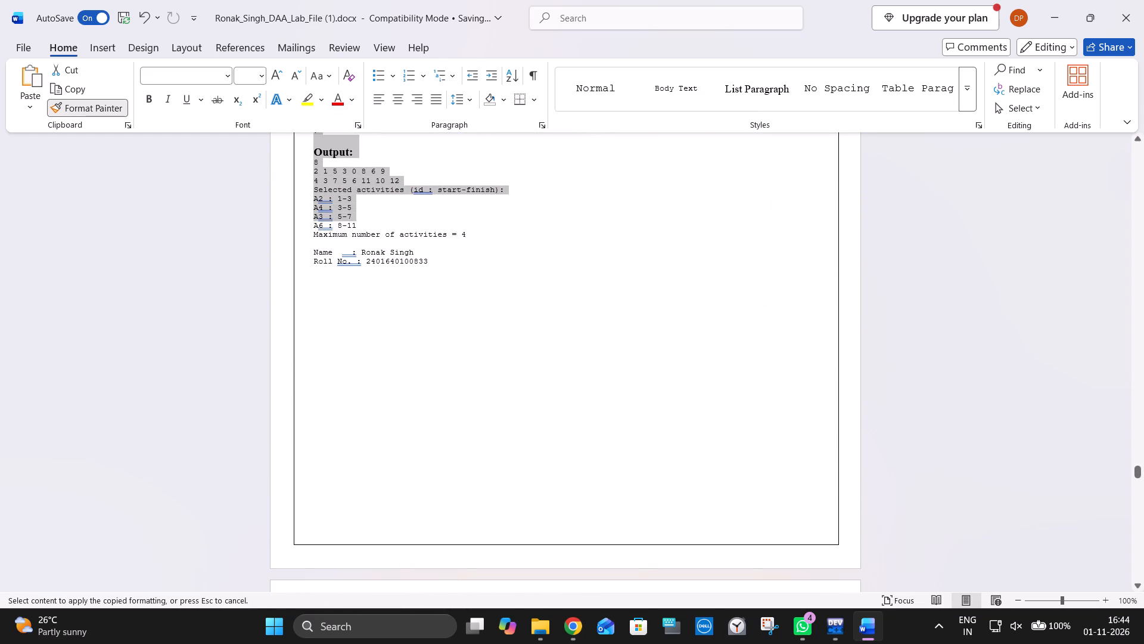
{"action": "left_click_drag", "start_coordinate": [405, 219], "coordinate": [377, 132]}
{"action": "scroll", "coordinate": [424, 265], "scroll_direction": "up", "scroll_amount": 19}
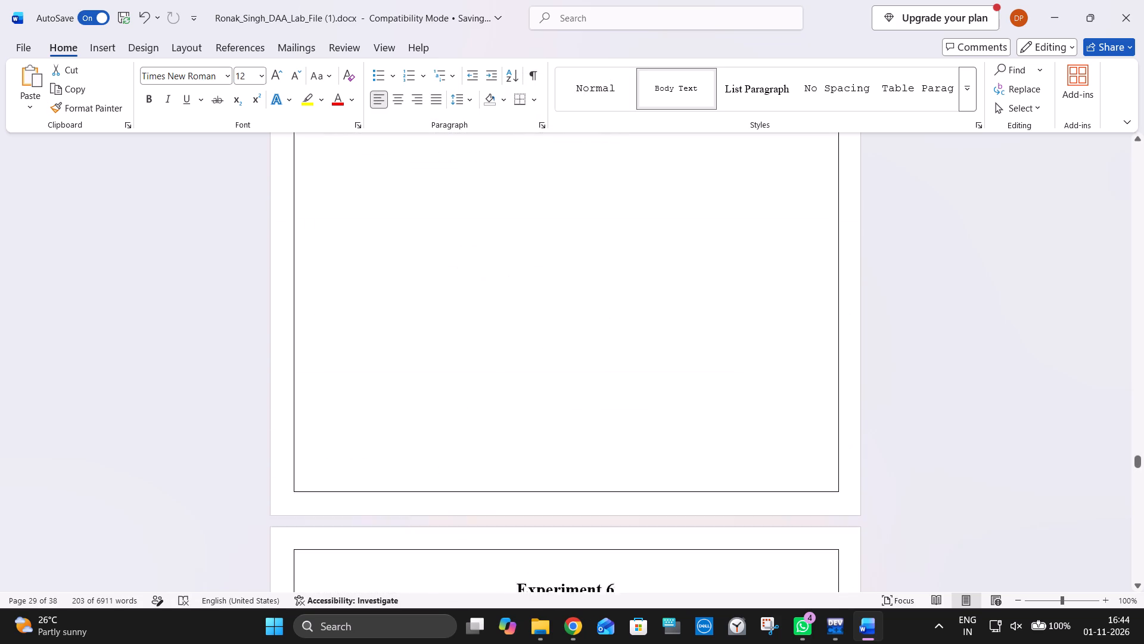
Copy the activity selection code's formatting onto the whole greedy knapsack code in Experiment 6 (b) with Format Painter.
{"action": "scroll", "coordinate": [433, 262], "scroll_direction": "up", "scroll_amount": 17}
{"action": "scroll", "coordinate": [434, 262], "scroll_direction": "down", "scroll_amount": 15}
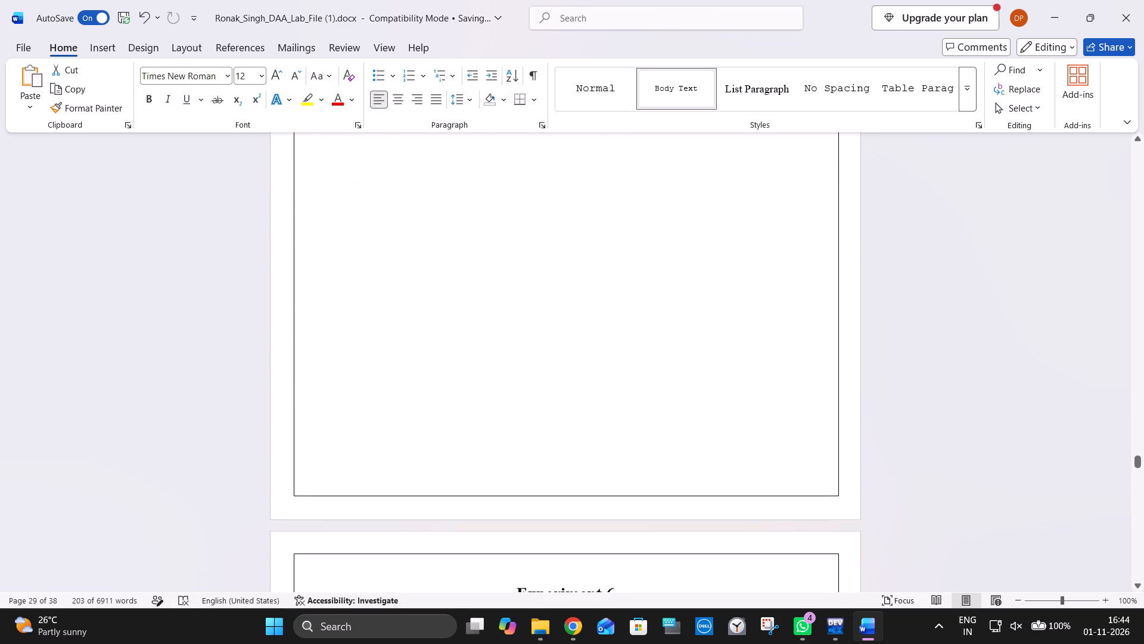
{"action": "scroll", "coordinate": [437, 262], "scroll_direction": "down", "scroll_amount": 20}
{"action": "scroll", "coordinate": [437, 262], "scroll_direction": "down", "scroll_amount": 13}
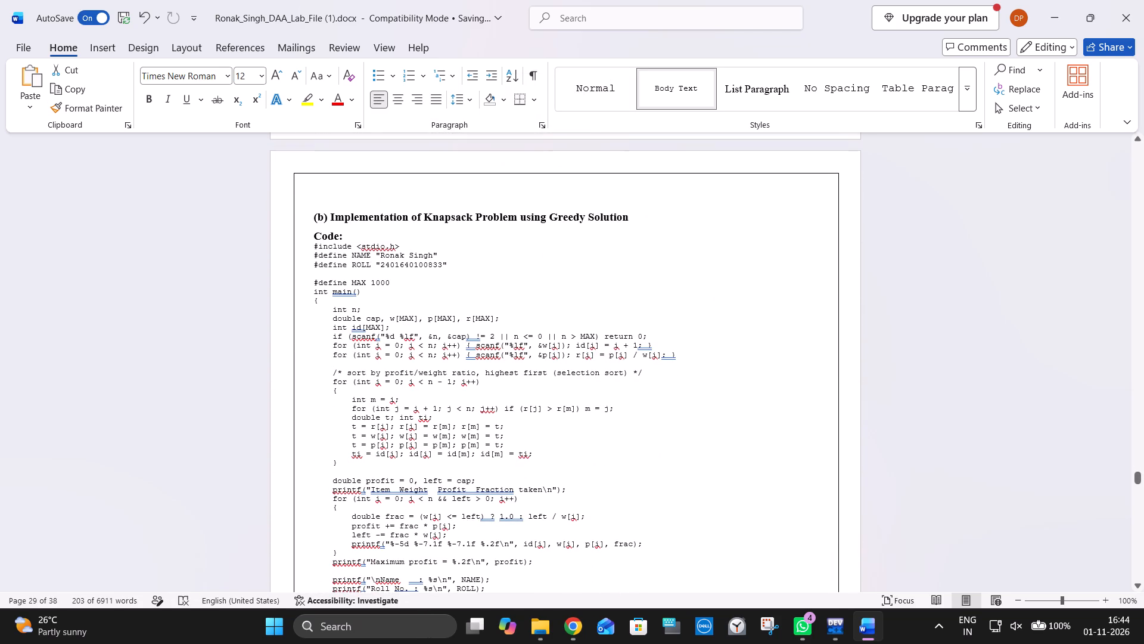
{"action": "left_click", "coordinate": [104, 108]}
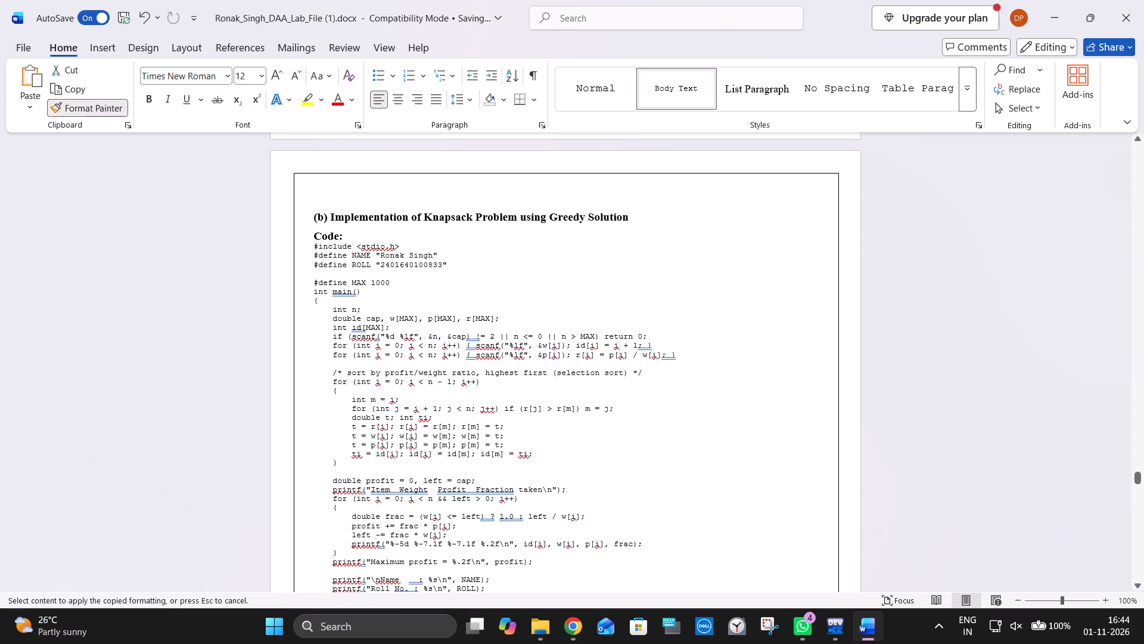
{"action": "left_click_drag", "start_coordinate": [315, 246], "coordinate": [371, 584]}
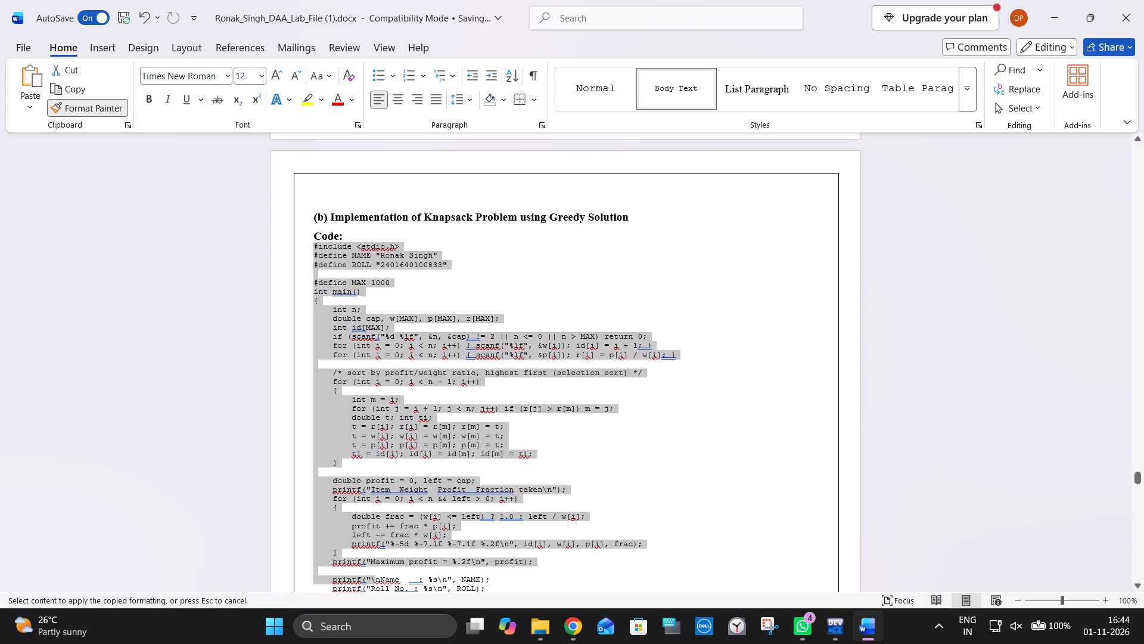
{"action": "left_click_drag", "start_coordinate": [371, 584], "coordinate": [332, 475]}
Copy the greedy knapsack code's formatting onto the whole 0/1 knapsack code in Experiment 7 (a) with Format Painter, leaving its output out.
{"action": "scroll", "coordinate": [333, 472], "scroll_direction": "down", "scroll_amount": 20}
{"action": "scroll", "coordinate": [333, 472], "scroll_direction": "down", "scroll_amount": 15}
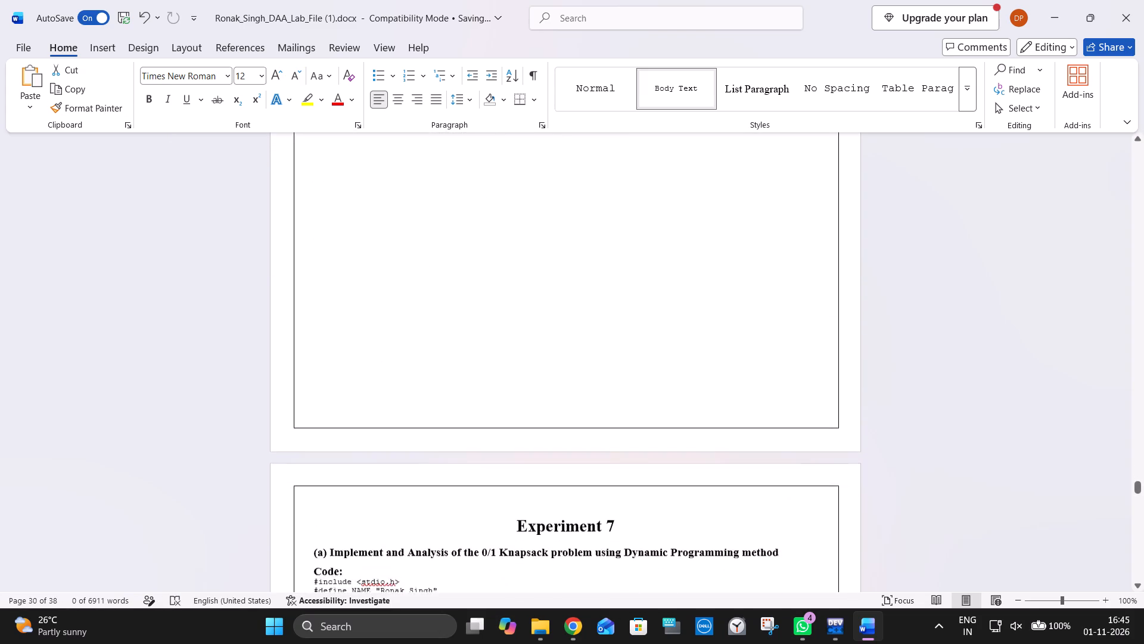
{"action": "scroll", "coordinate": [335, 470], "scroll_direction": "down", "scroll_amount": 9}
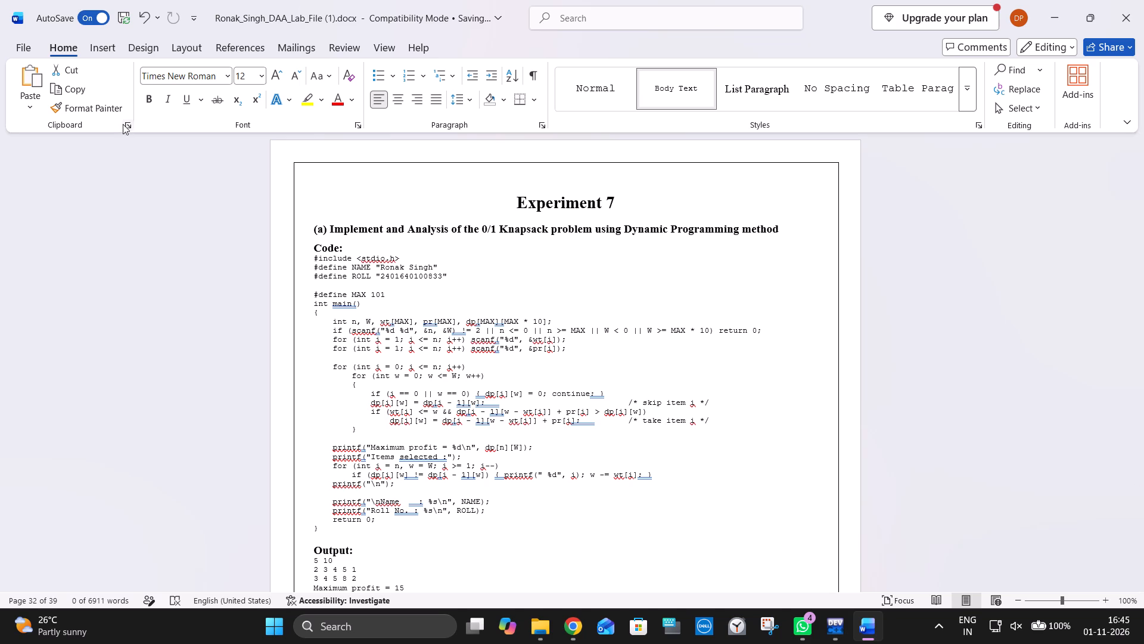
{"action": "left_click", "coordinate": [115, 110]}
{"action": "left_click_drag", "start_coordinate": [312, 258], "coordinate": [367, 530]}
Copy the 0/1 knapsack code's formatting onto the whole LCS code in Experiment 7 (b) with Format Painter, leaving its output out.
{"action": "scroll", "coordinate": [379, 417], "scroll_direction": "down", "scroll_amount": 7}
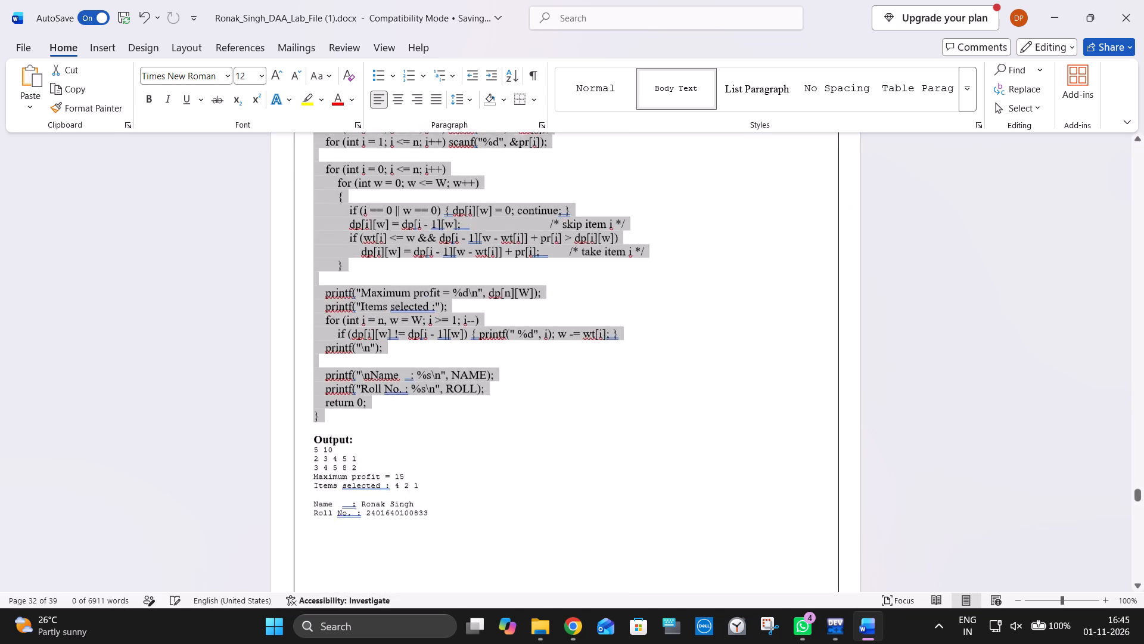
{"action": "scroll", "coordinate": [379, 417], "scroll_direction": "down", "scroll_amount": 15}
{"action": "left_click", "coordinate": [107, 106]}
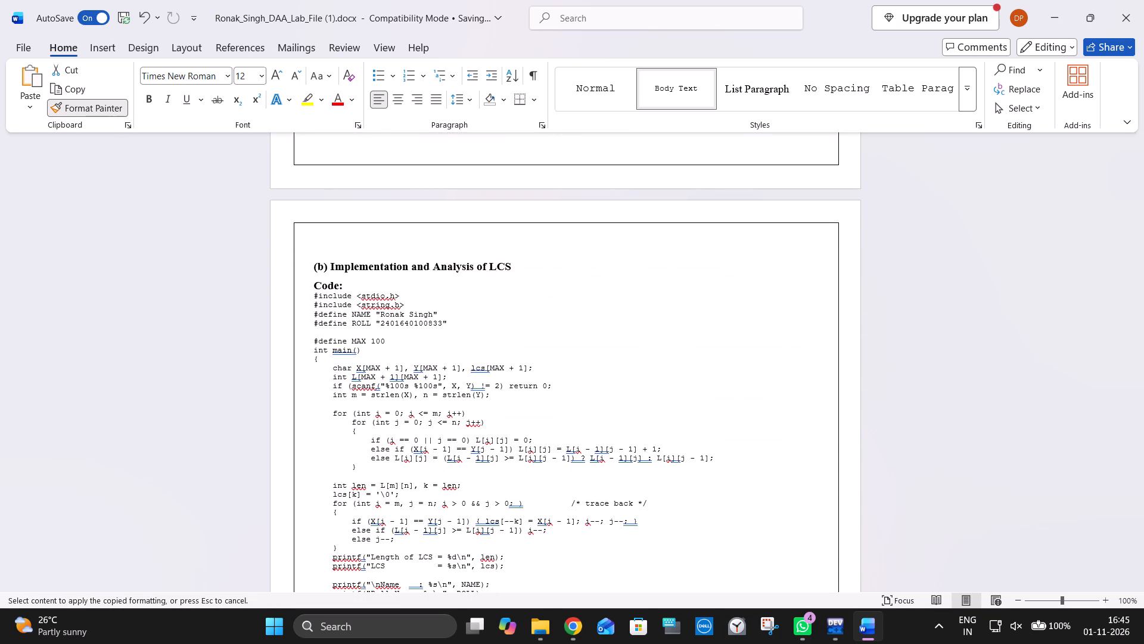
{"action": "left_click_drag", "start_coordinate": [312, 297], "coordinate": [363, 580]}
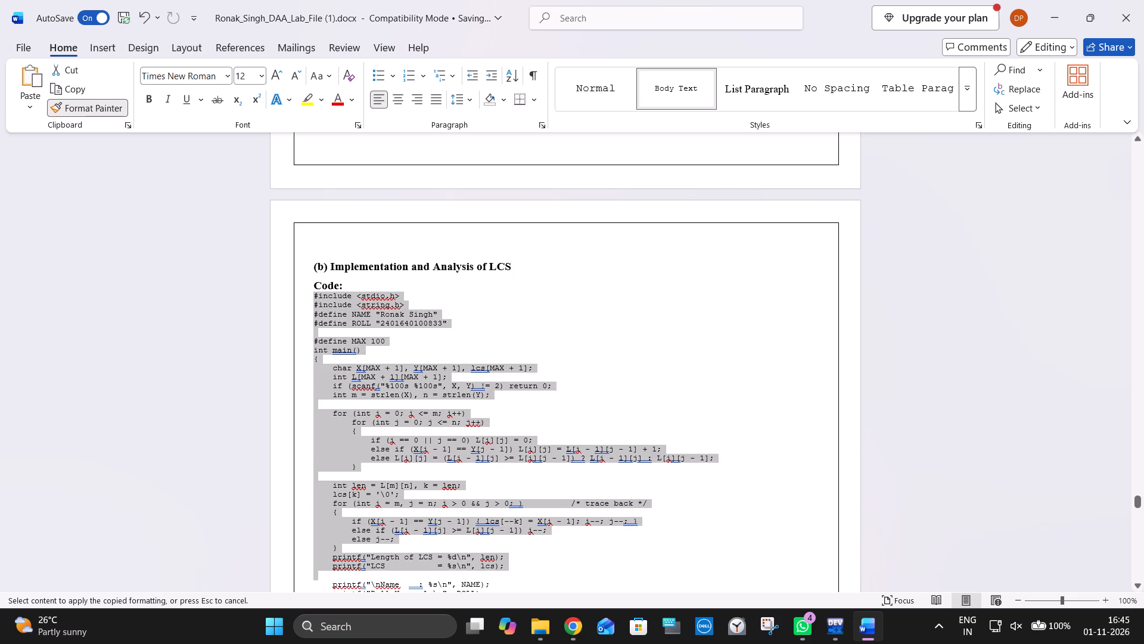
{"action": "left_click_drag", "start_coordinate": [363, 580], "coordinate": [323, 443]}
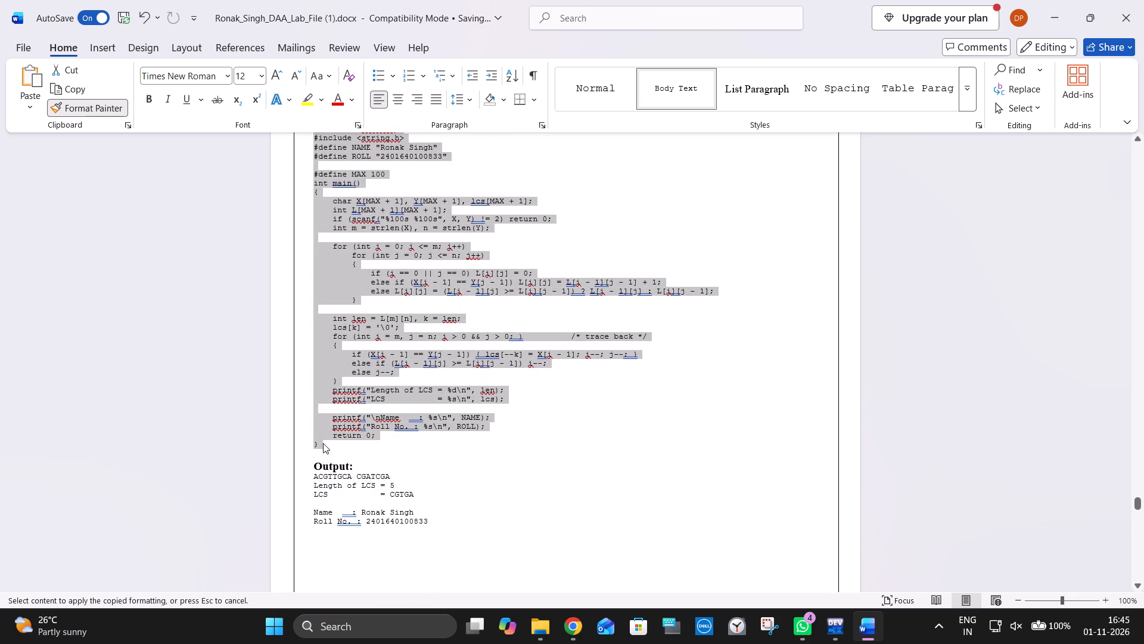
Copy the LCS code's formatting onto the whole Kruskal's algorithm code in Experiment 8 (a) with Format Painter, leaving its output out.
{"action": "scroll", "coordinate": [366, 465], "scroll_direction": "down", "scroll_amount": 5}
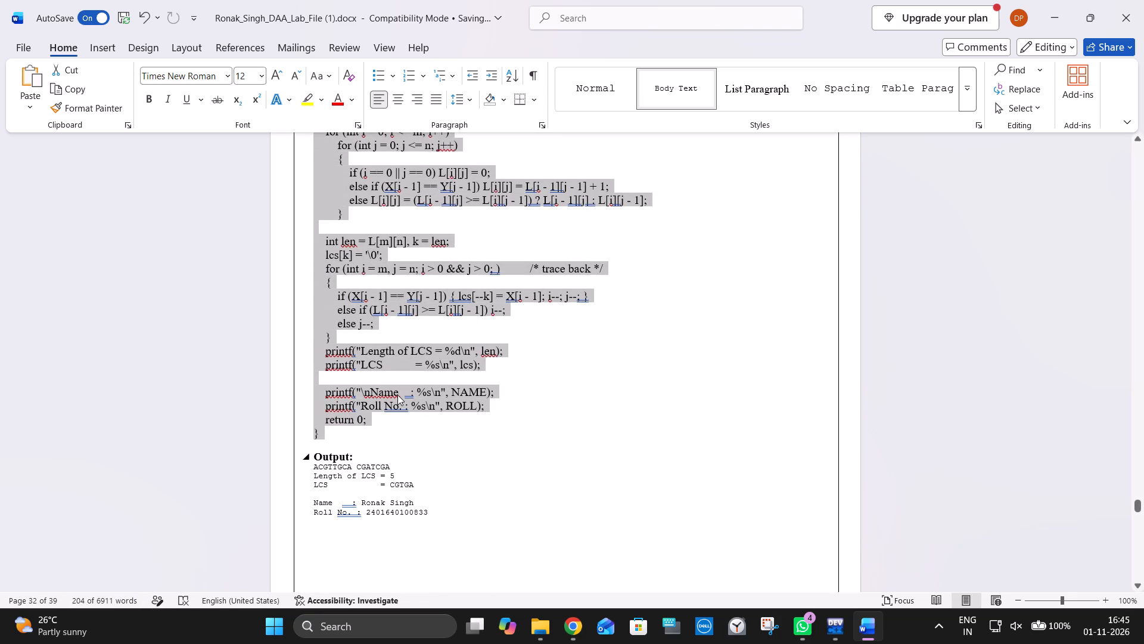
{"action": "left_click", "coordinate": [397, 395]}
{"action": "scroll", "coordinate": [397, 395], "scroll_direction": "down", "scroll_amount": 3}
{"action": "scroll", "coordinate": [397, 395], "scroll_direction": "up", "scroll_amount": 10}
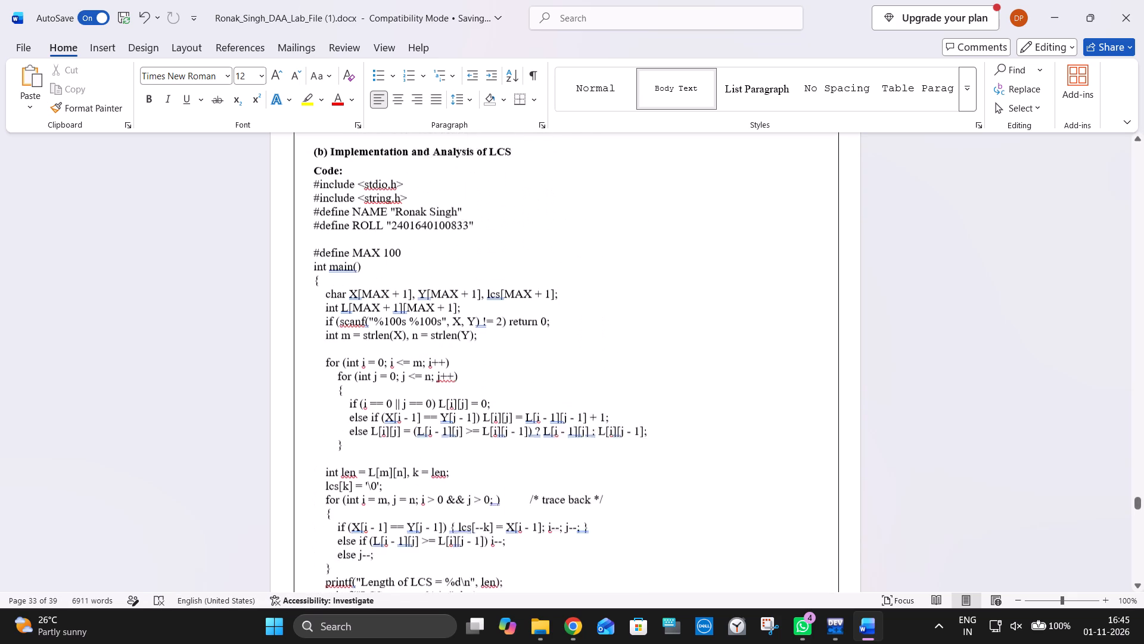
{"action": "scroll", "coordinate": [397, 395], "scroll_direction": "up", "scroll_amount": 1}
{"action": "scroll", "coordinate": [397, 395], "scroll_direction": "down", "scroll_amount": 19}
{"action": "scroll", "coordinate": [397, 395], "scroll_direction": "down", "scroll_amount": 4}
{"action": "scroll", "coordinate": [397, 395], "scroll_direction": "up", "scroll_amount": 5}
{"action": "scroll", "coordinate": [397, 395], "scroll_direction": "down", "scroll_amount": 5}
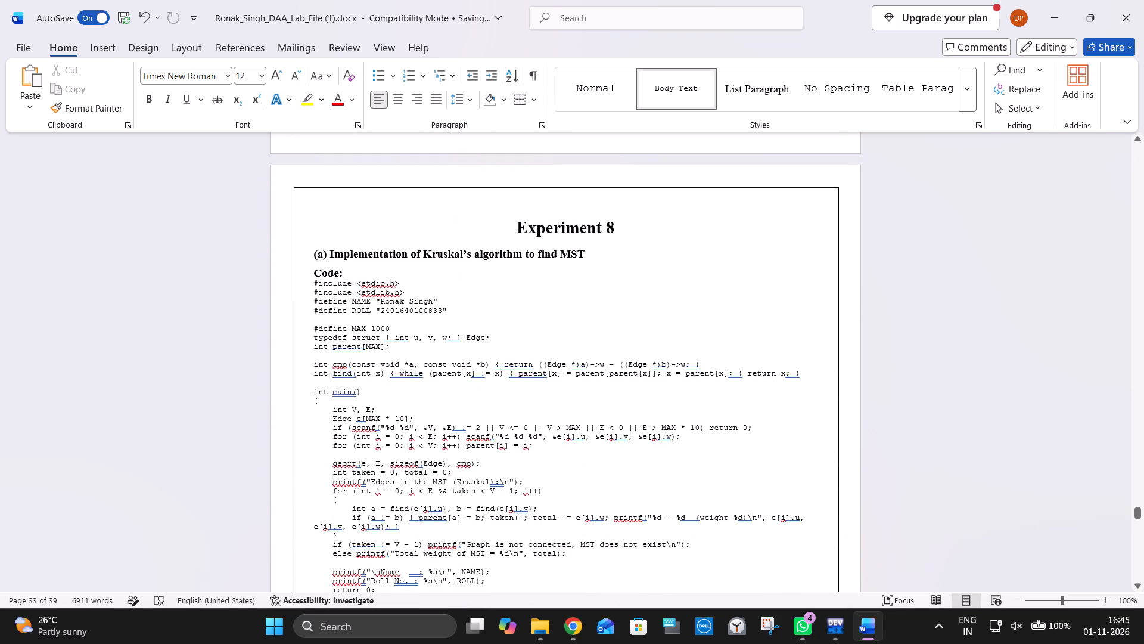
{"action": "left_click", "coordinate": [122, 110]}
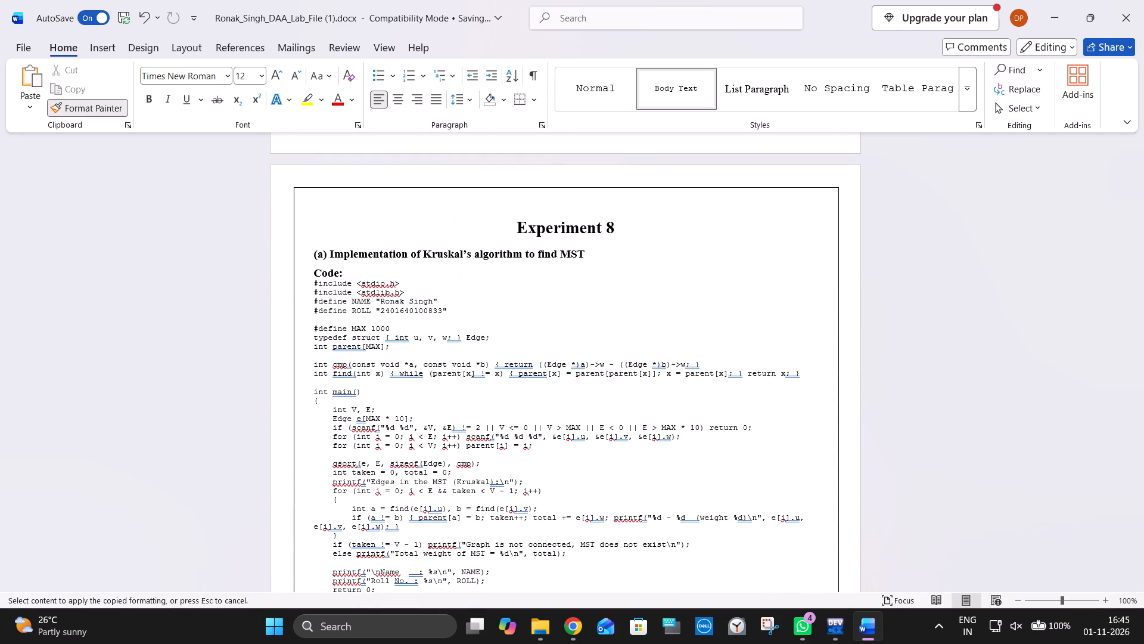
{"action": "left_click_drag", "start_coordinate": [313, 284], "coordinate": [380, 626]}
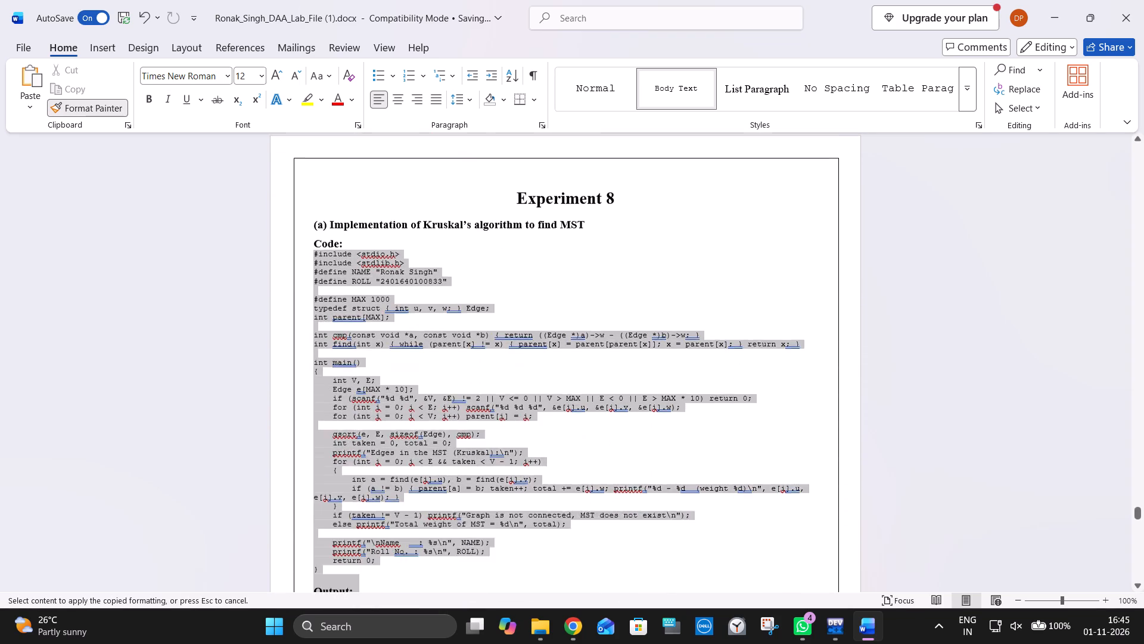
{"action": "left_click_drag", "start_coordinate": [380, 626], "coordinate": [356, 227]}
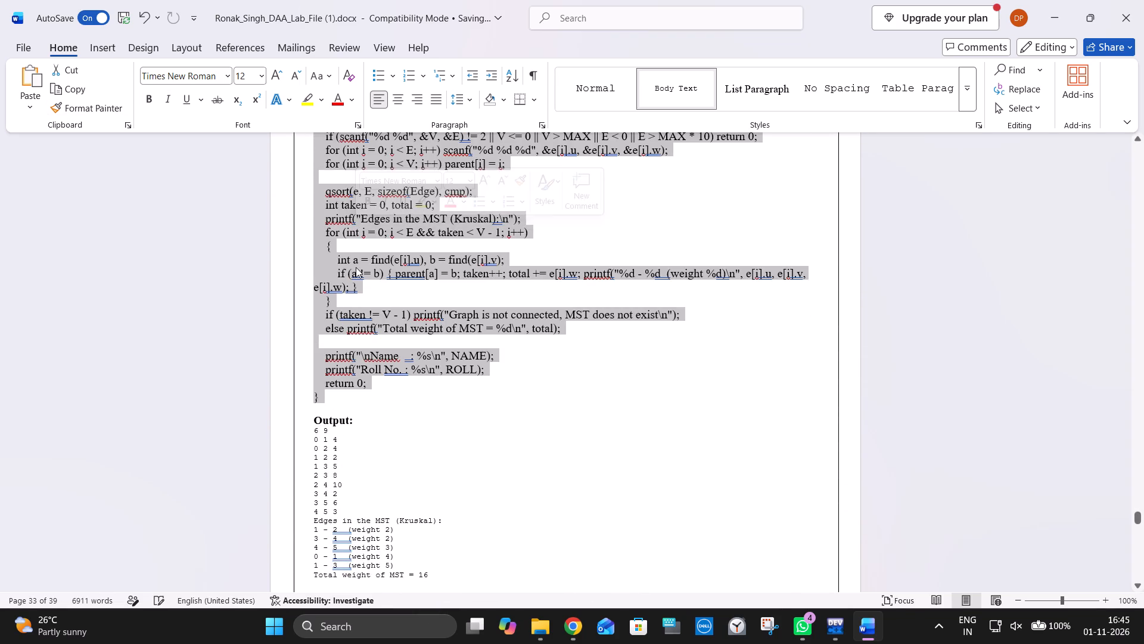
Copy the Kruskal code's formatting onto the whole Prim's algorithm code in Experiment 8 (b) with Format Painter, leaving its output out.
{"action": "scroll", "coordinate": [356, 270], "scroll_direction": "down", "scroll_amount": 4}
{"action": "scroll", "coordinate": [356, 273], "scroll_direction": "up", "scroll_amount": 10}
{"action": "scroll", "coordinate": [356, 273], "scroll_direction": "down", "scroll_amount": 16}
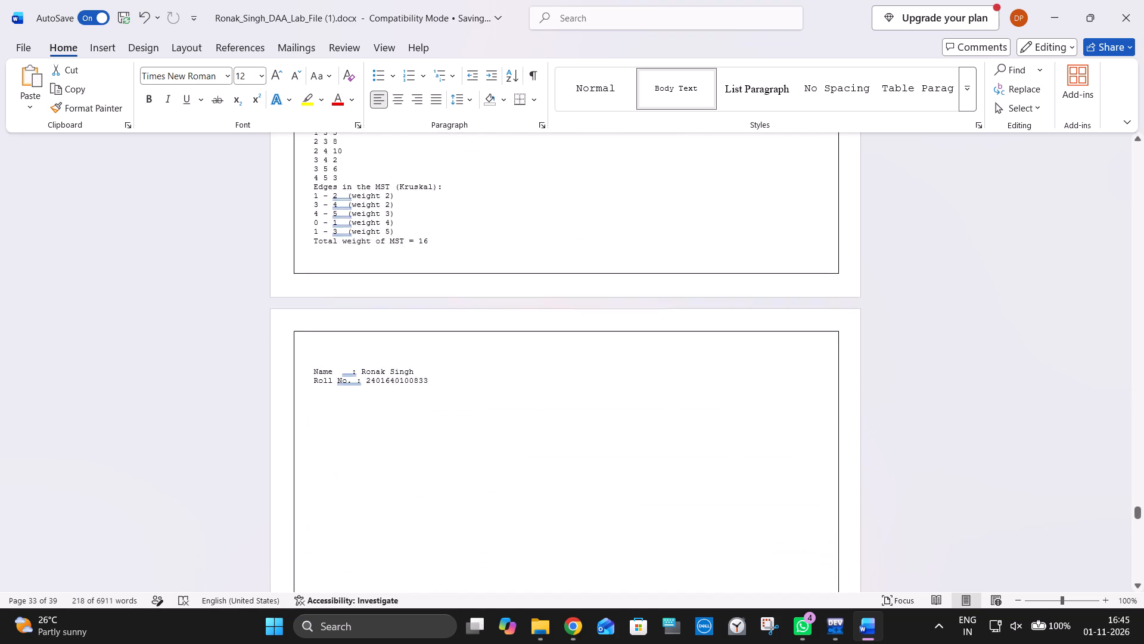
{"action": "scroll", "coordinate": [356, 273], "scroll_direction": "down", "scroll_amount": 20}
{"action": "scroll", "coordinate": [356, 273], "scroll_direction": "down", "scroll_amount": 8}
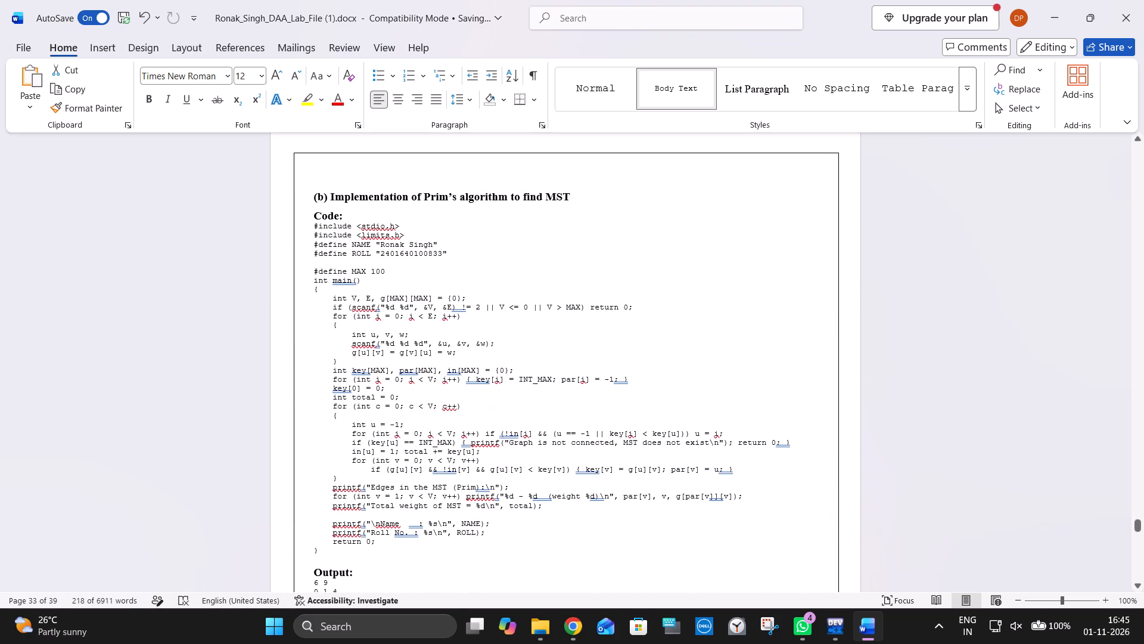
{"action": "left_click", "coordinate": [114, 107]}
{"action": "left_click_drag", "start_coordinate": [313, 228], "coordinate": [329, 315]}
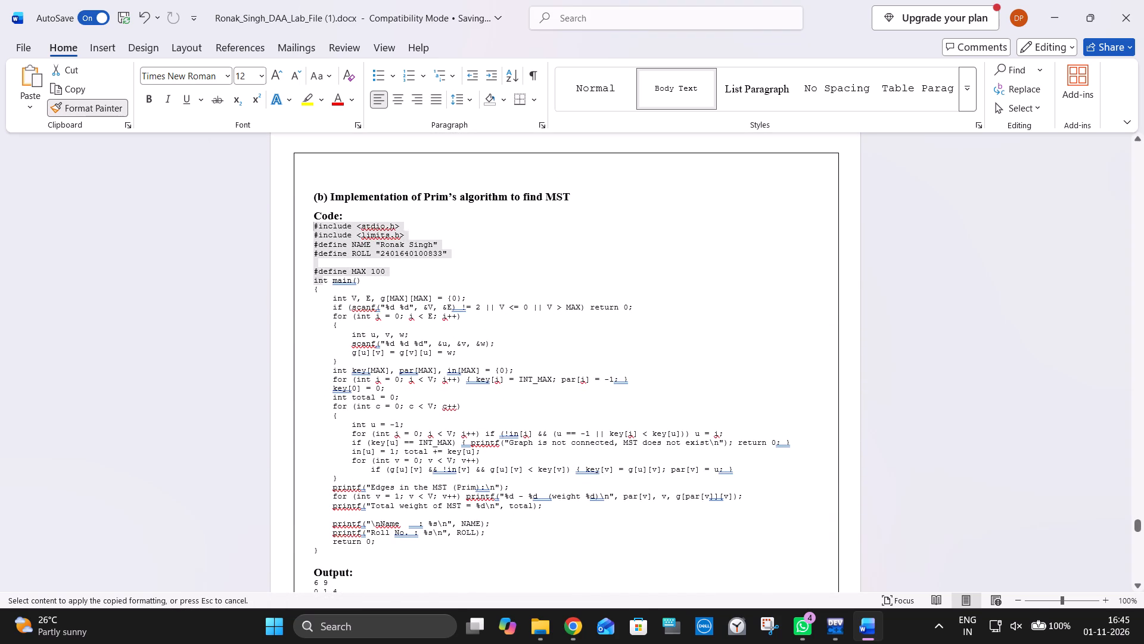
{"action": "left_click_drag", "start_coordinate": [329, 315], "coordinate": [358, 549]}
Copy the Prim code's formatting onto the whole Warshall's algorithm code in Experiment 9 (a) with Format Painter.
{"action": "scroll", "coordinate": [377, 441], "scroll_direction": "down", "scroll_amount": 7}
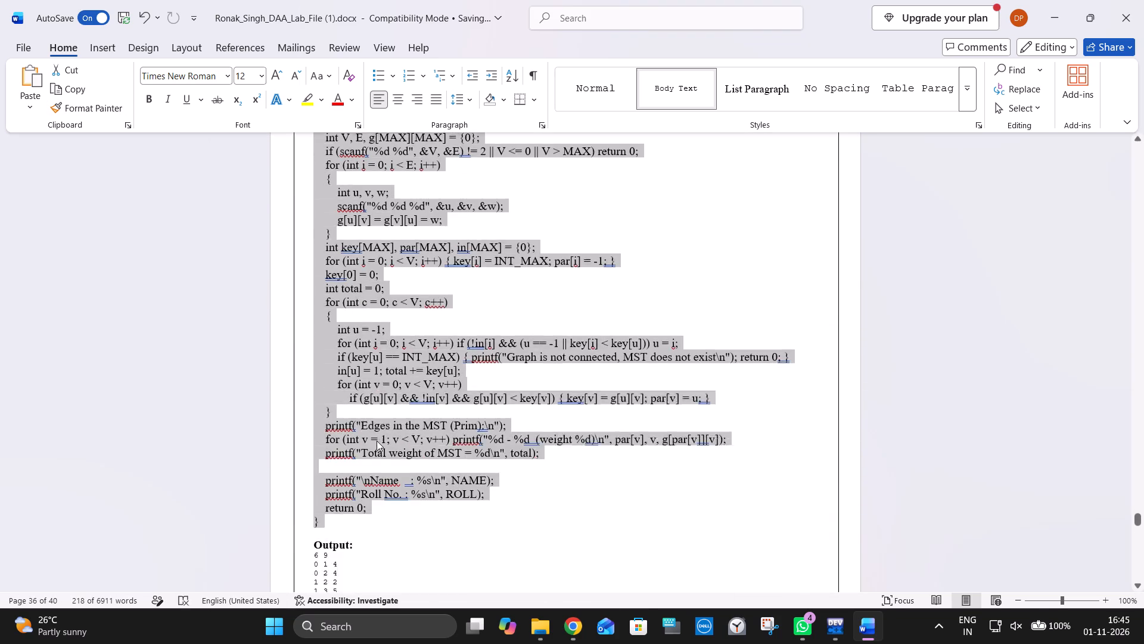
{"action": "scroll", "coordinate": [377, 441], "scroll_direction": "down", "scroll_amount": 11}
{"action": "scroll", "coordinate": [377, 438], "scroll_direction": "down", "scroll_amount": 18}
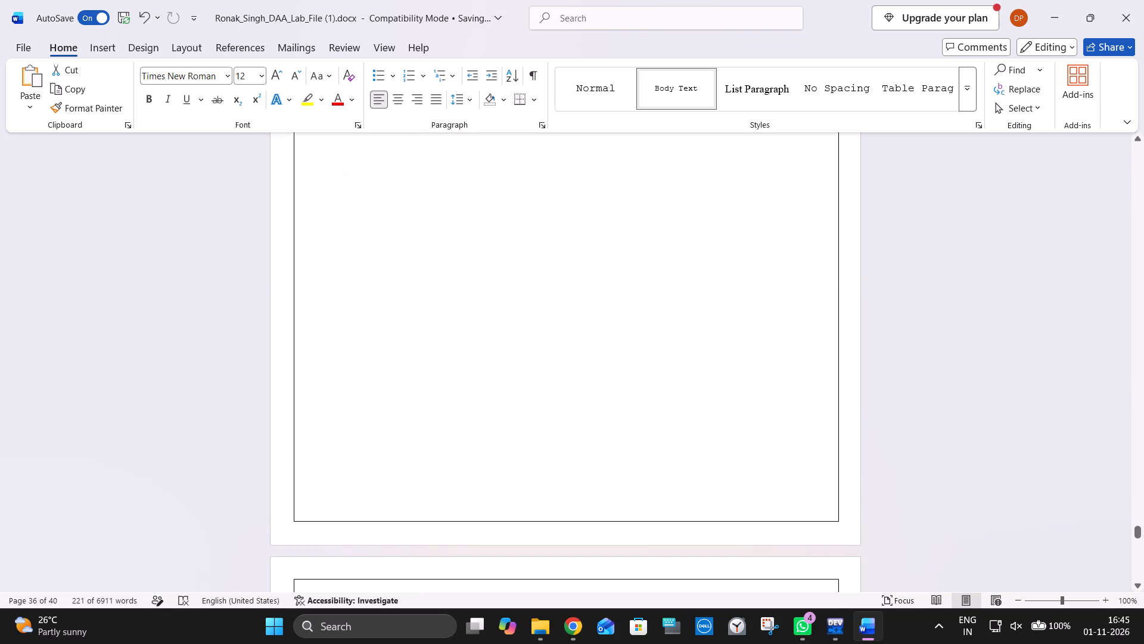
{"action": "scroll", "coordinate": [377, 438], "scroll_direction": "down", "scroll_amount": 12}
{"action": "left_click", "coordinate": [86, 112]}
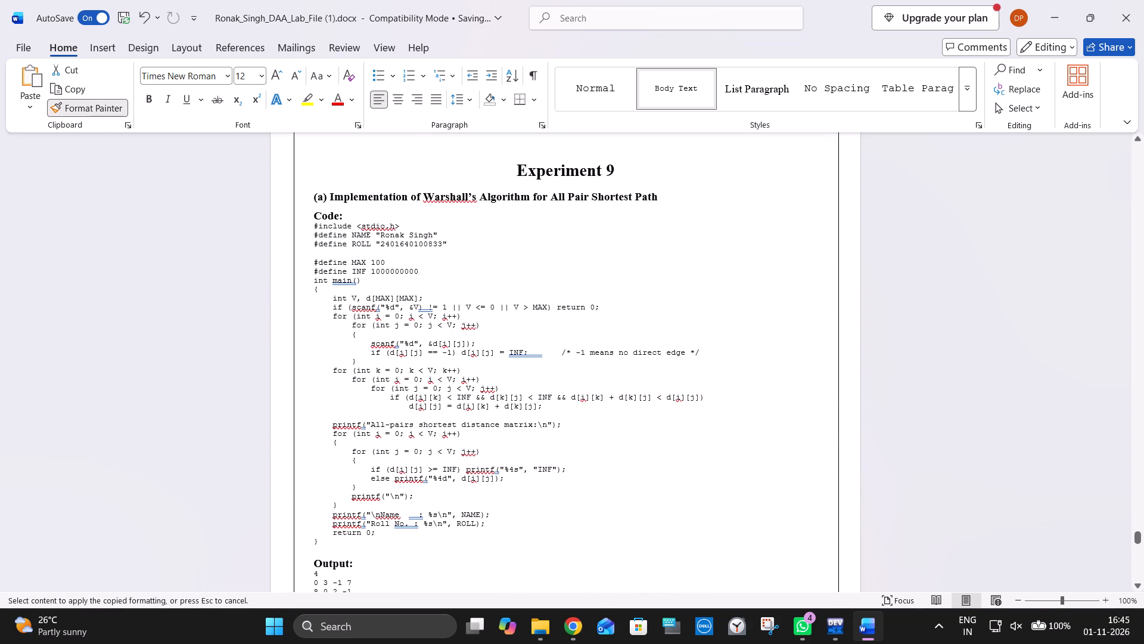
{"action": "left_click_drag", "start_coordinate": [314, 227], "coordinate": [378, 541]}
Copy the Warshall code's formatting onto the whole Dijkstra algorithm code in Experiment 9 (b) with Format Painter, leaving its output out.
{"action": "scroll", "coordinate": [327, 436], "scroll_direction": "down", "scroll_amount": 20}
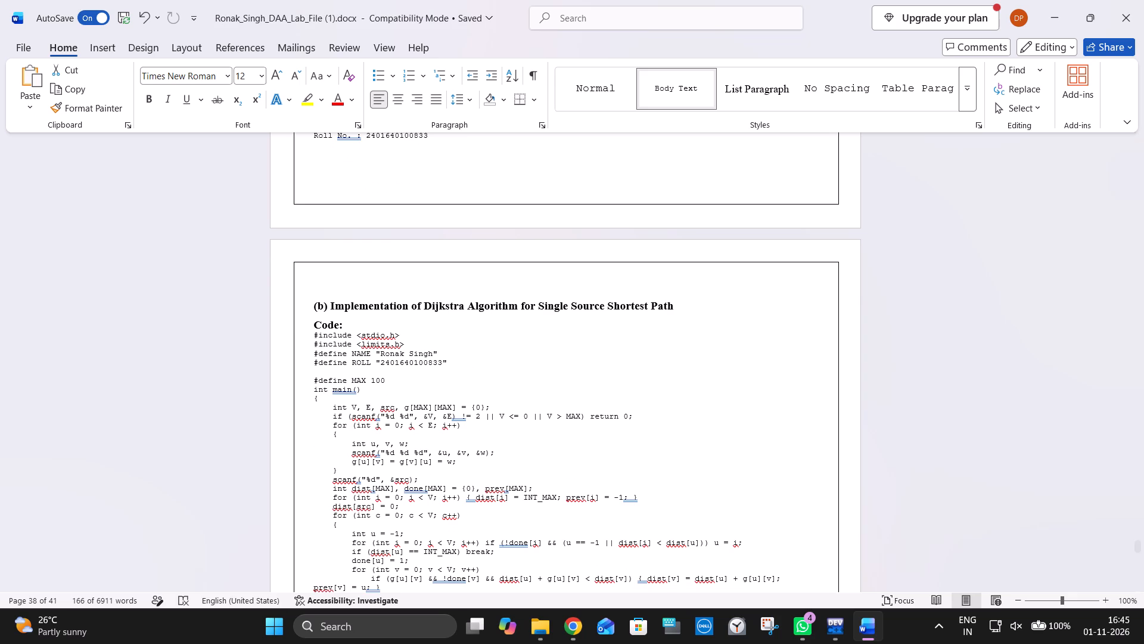
{"action": "left_click", "coordinate": [91, 110]}
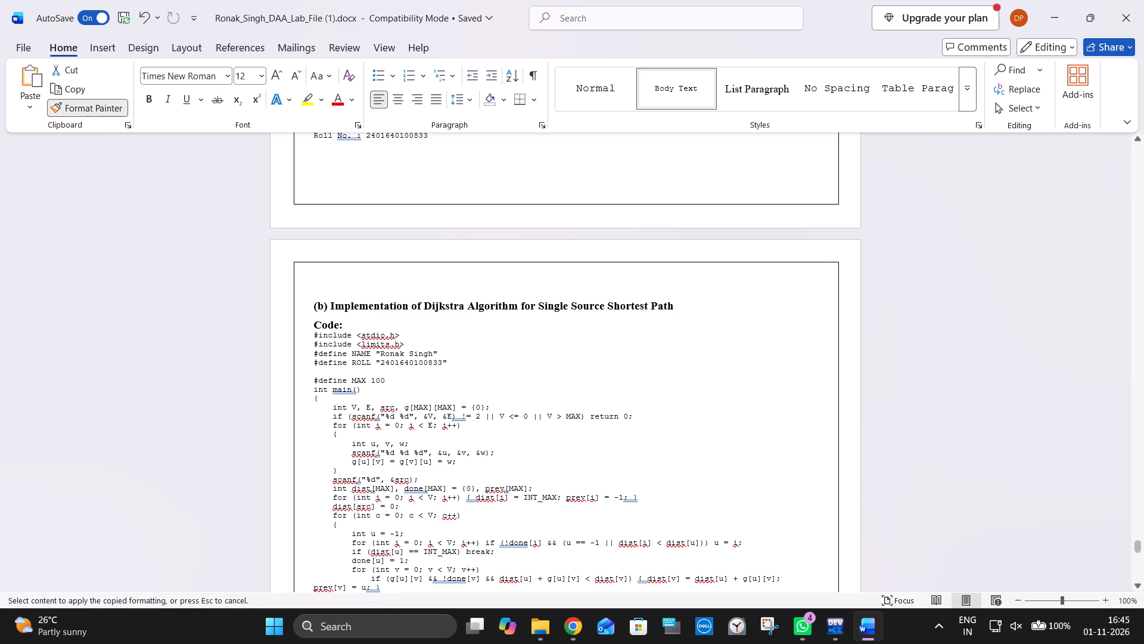
{"action": "scroll", "coordinate": [337, 353], "scroll_direction": "down", "scroll_amount": 2}
{"action": "left_click_drag", "start_coordinate": [312, 264], "coordinate": [316, 275]}
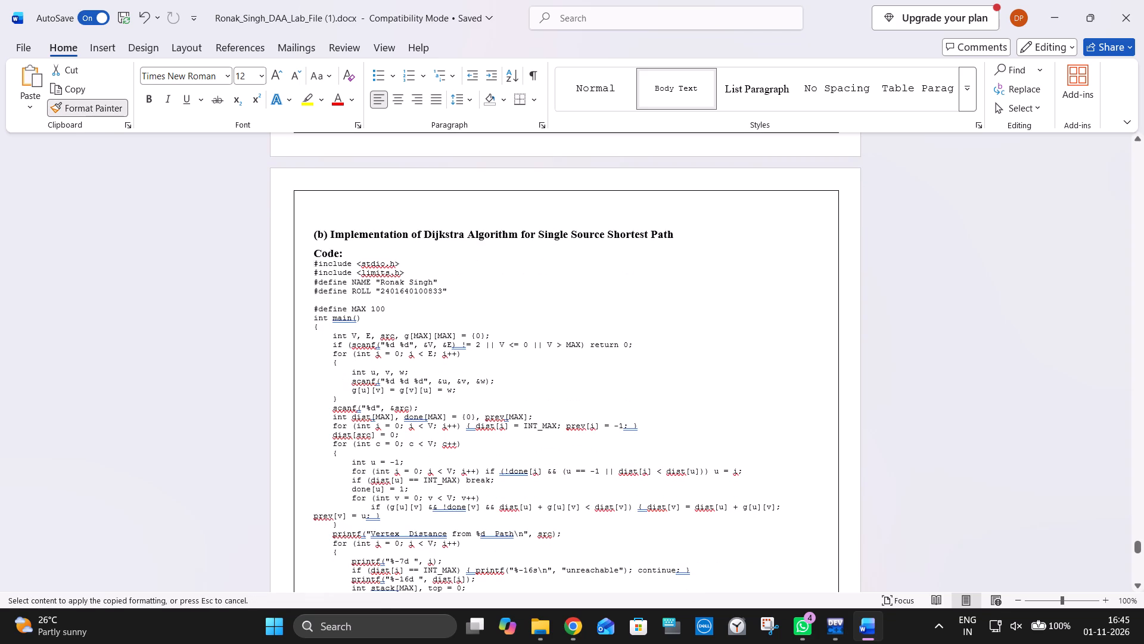
{"action": "left_click_drag", "start_coordinate": [316, 275], "coordinate": [372, 575]}
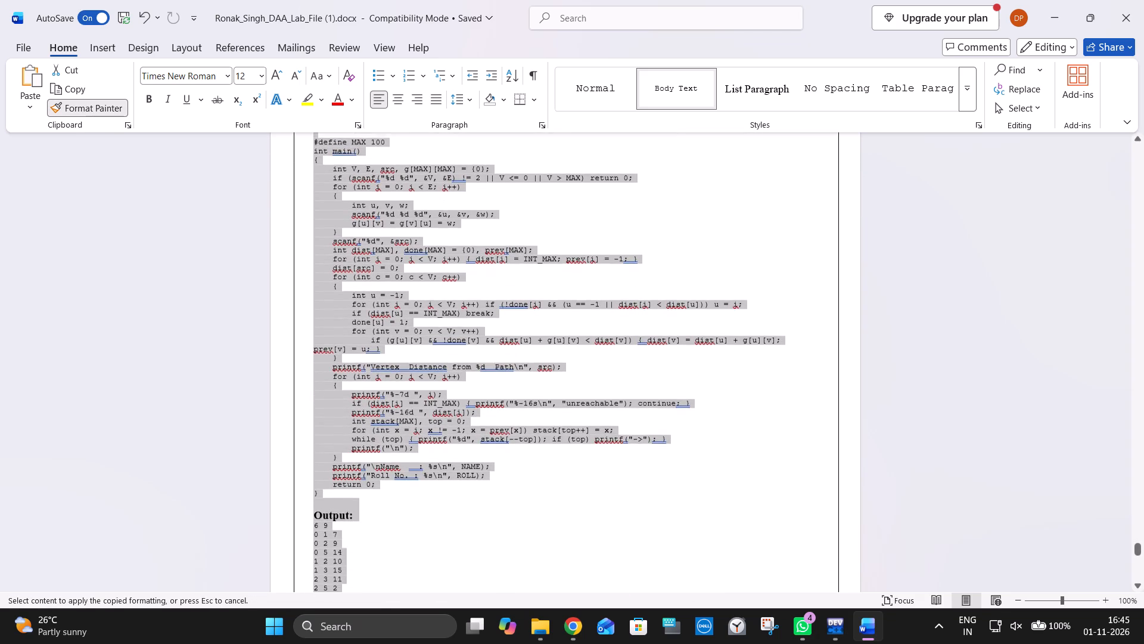
{"action": "left_click_drag", "start_coordinate": [372, 575], "coordinate": [330, 479]}
Copy the Dijkstra code's formatting onto the whole N Queen code in Experiment 10 (a) with Format Painter, leaving its output out.
{"action": "scroll", "coordinate": [402, 476], "scroll_direction": "down", "scroll_amount": 7}
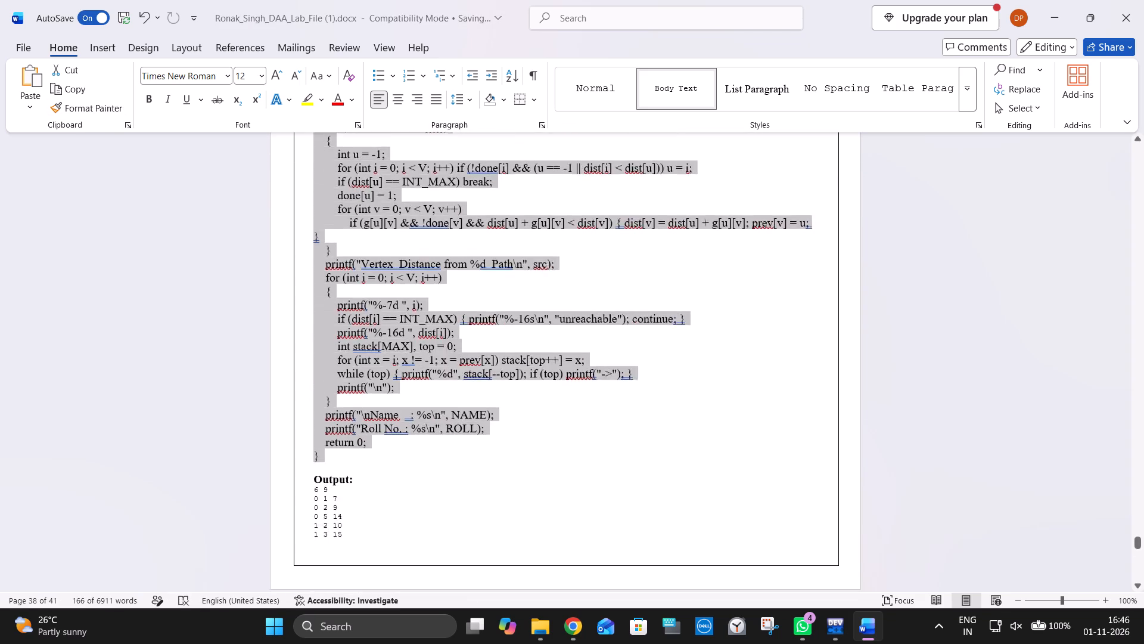
{"action": "scroll", "coordinate": [402, 476], "scroll_direction": "down", "scroll_amount": 12}
{"action": "scroll", "coordinate": [402, 476], "scroll_direction": "down", "scroll_amount": 20}
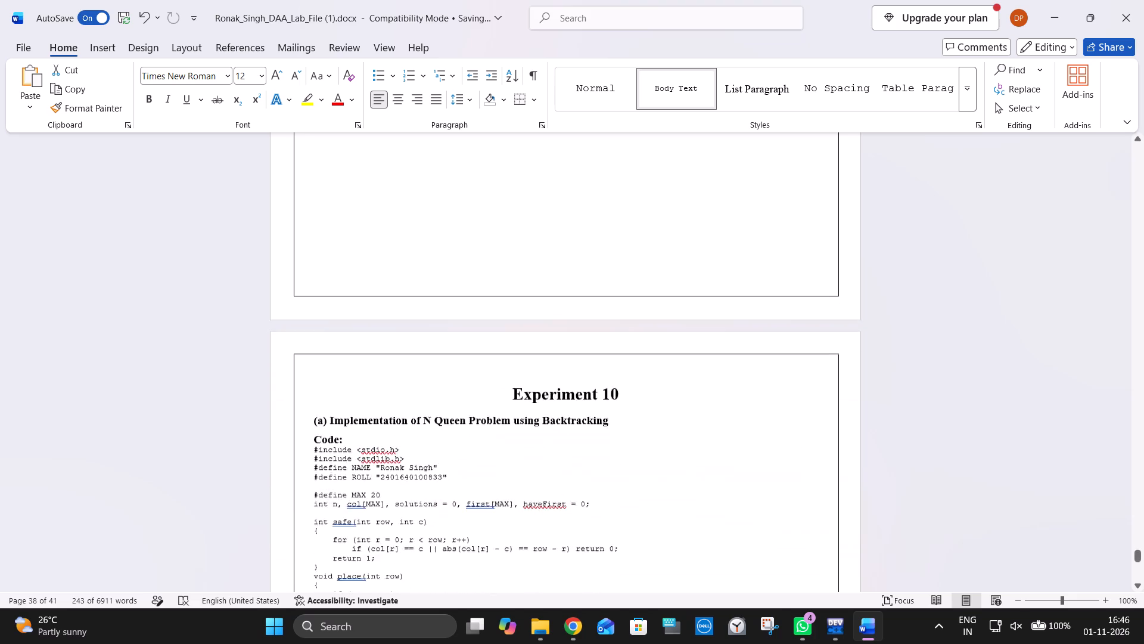
{"action": "scroll", "coordinate": [402, 476], "scroll_direction": "down", "scroll_amount": 8}
{"action": "scroll", "coordinate": [402, 476], "scroll_direction": "up", "scroll_amount": 2}
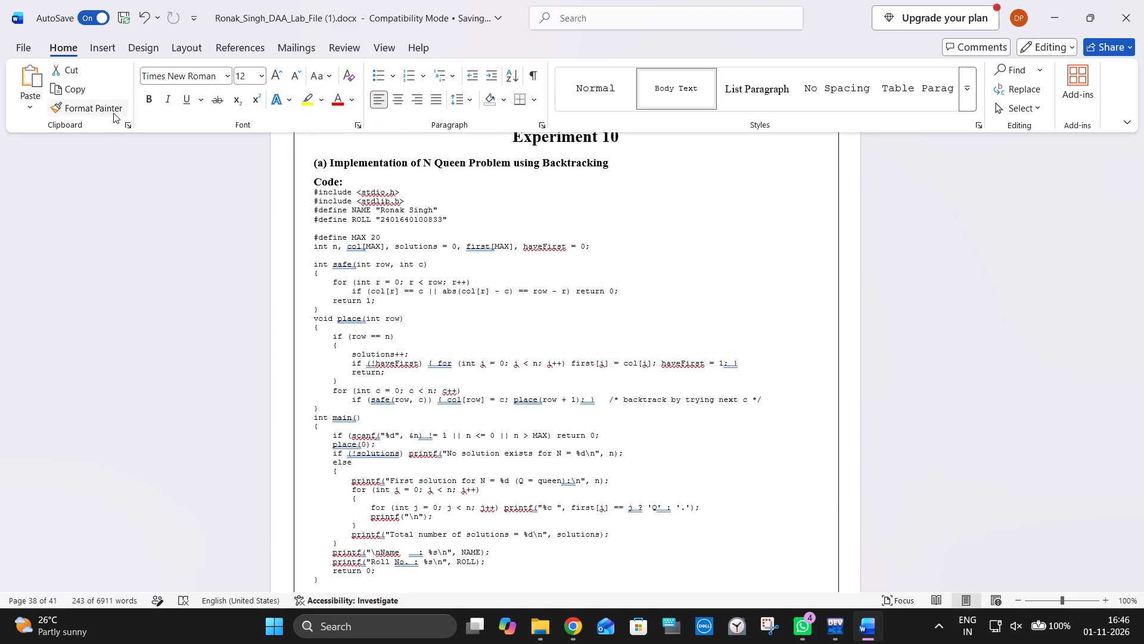
{"action": "left_click", "coordinate": [113, 113]}
{"action": "left_click_drag", "start_coordinate": [312, 194], "coordinate": [338, 305]}
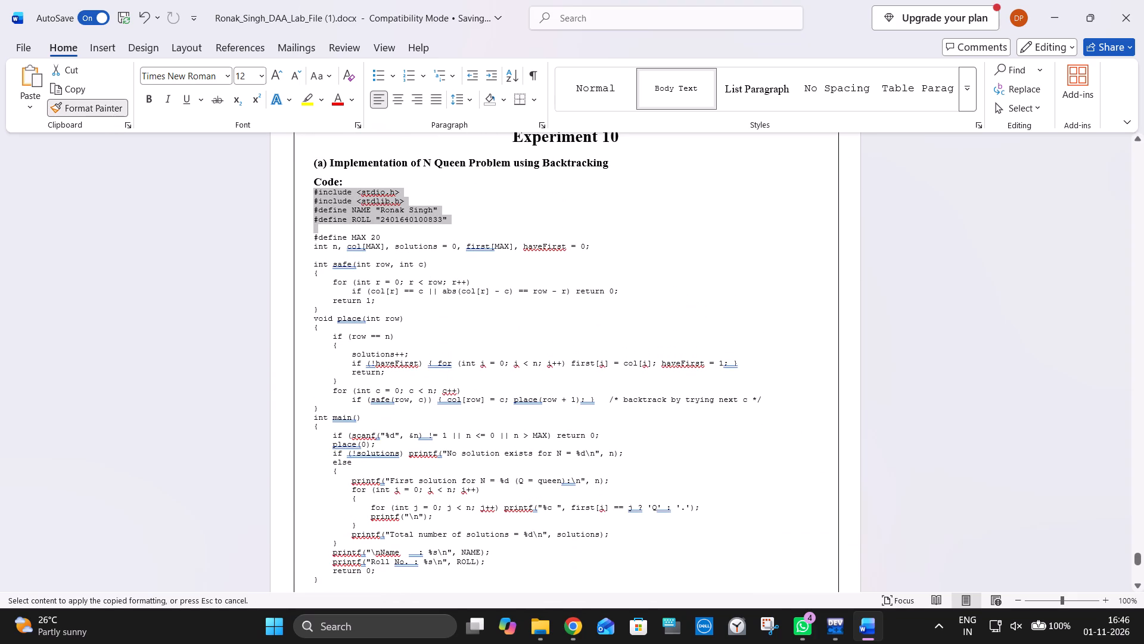
{"action": "left_click_drag", "start_coordinate": [338, 305], "coordinate": [352, 501]}
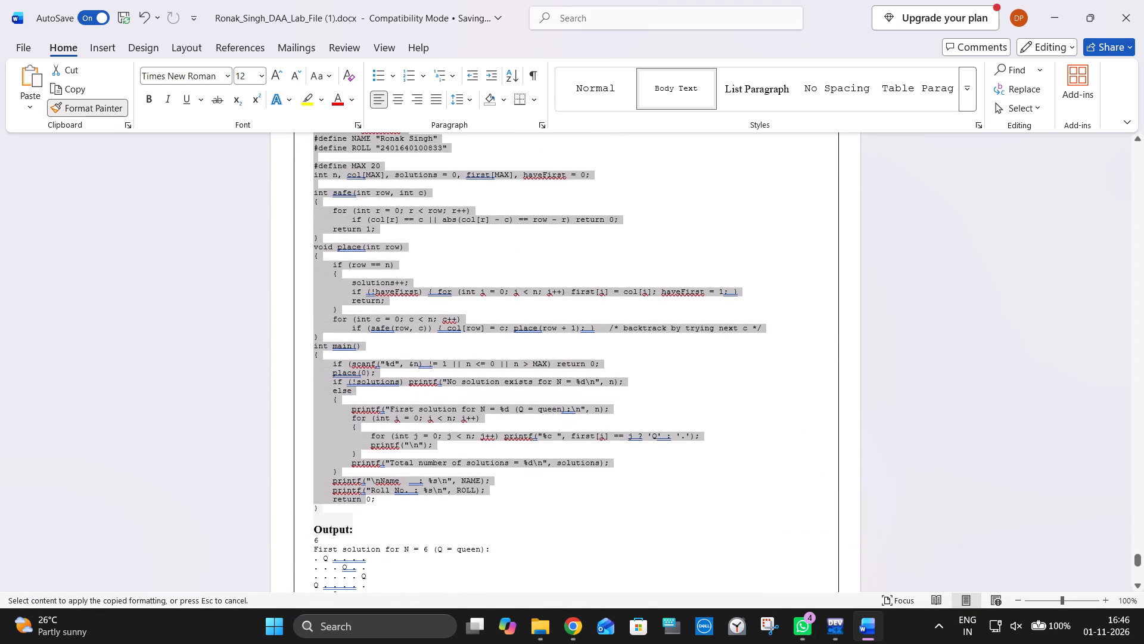
{"action": "left_click_drag", "start_coordinate": [352, 501], "coordinate": [352, 508]}
Copy the N Queen code's formatting onto the whole Sum of Subset code in Experiment 10 (b) with Format Painter, leaving its output out.
{"action": "scroll", "coordinate": [376, 413], "scroll_direction": "down", "scroll_amount": 20}
{"action": "scroll", "coordinate": [376, 413], "scroll_direction": "down", "scroll_amount": 7}
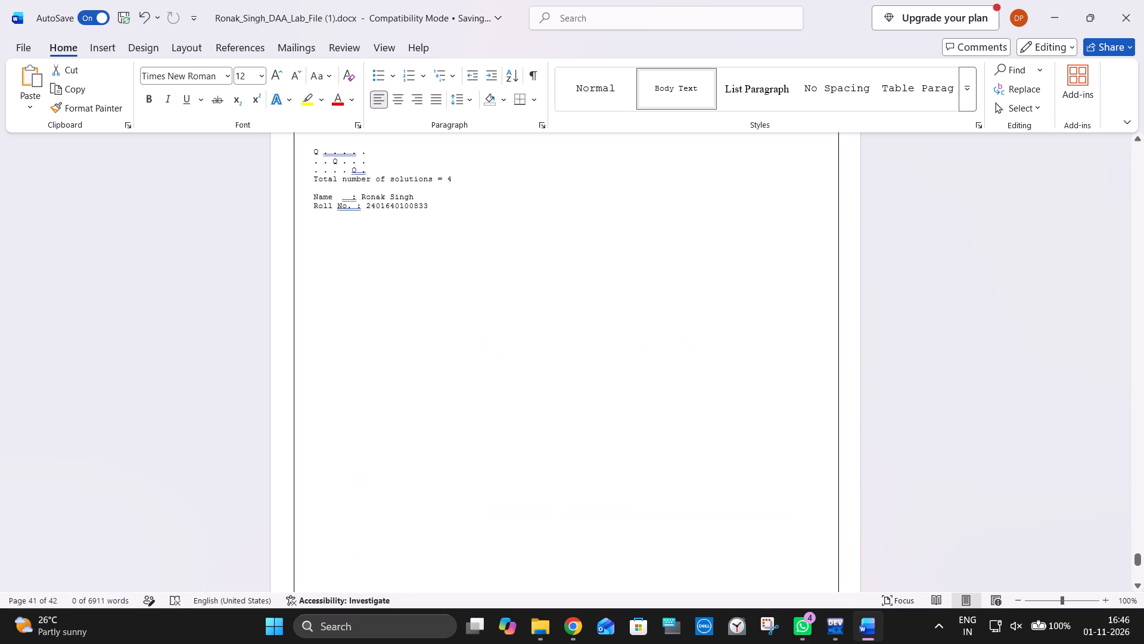
{"action": "scroll", "coordinate": [377, 417], "scroll_direction": "down", "scroll_amount": 8}
{"action": "scroll", "coordinate": [377, 419], "scroll_direction": "up", "scroll_amount": 8}
{"action": "scroll", "coordinate": [377, 419], "scroll_direction": "down", "scroll_amount": 15}
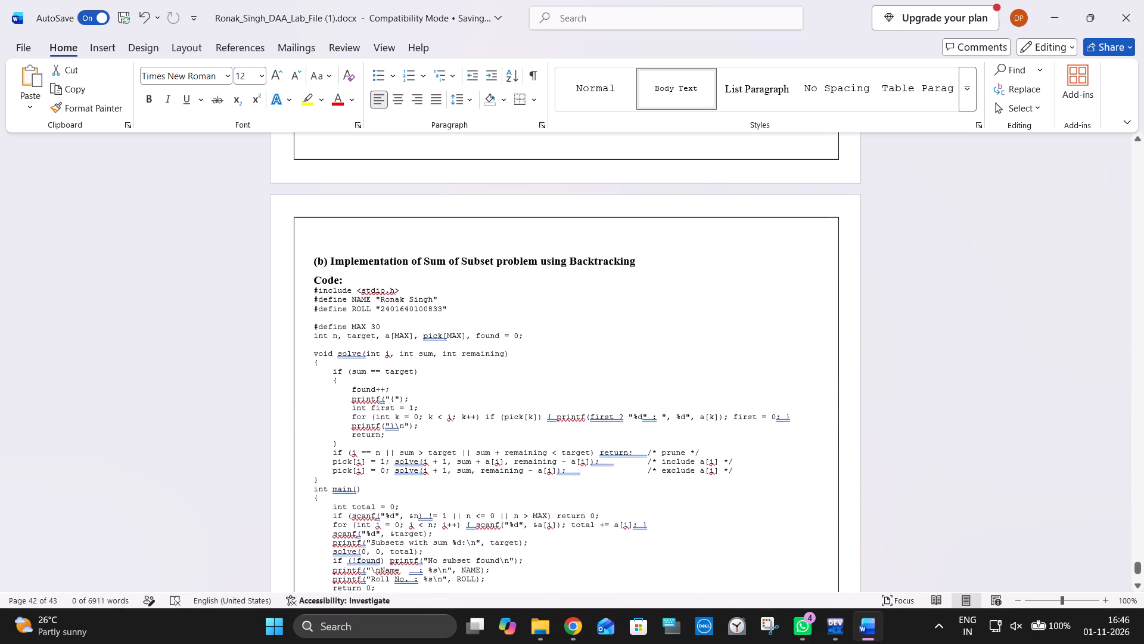
{"action": "left_click", "coordinate": [105, 104]}
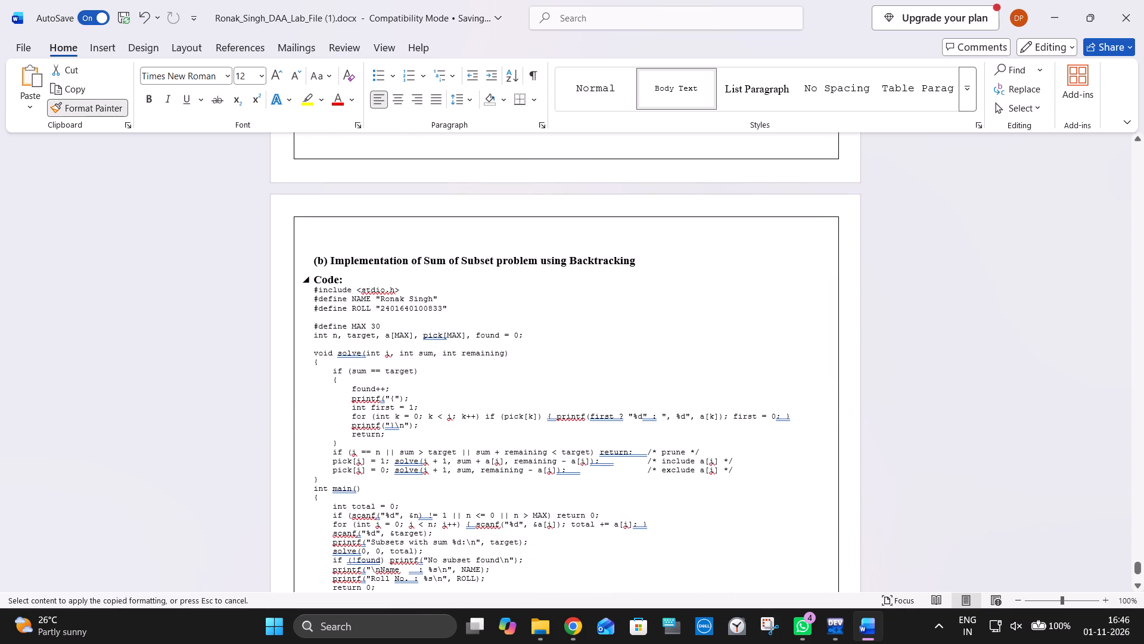
{"action": "left_click_drag", "start_coordinate": [310, 290], "coordinate": [339, 490]}
{"action": "scroll", "coordinate": [339, 490], "scroll_direction": "down", "scroll_amount": 13}
{"action": "scroll", "coordinate": [339, 490], "scroll_direction": "up", "scroll_amount": 1}
{"action": "scroll", "coordinate": [339, 490], "scroll_direction": "down", "scroll_amount": 10}
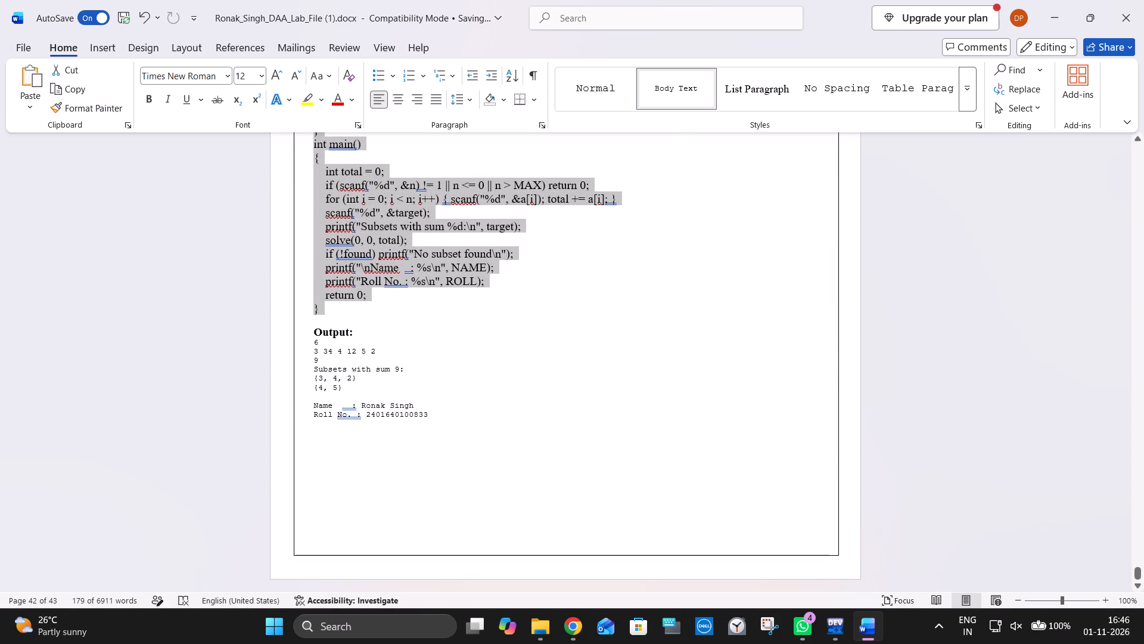
Save the lab file document.
{"action": "left_click", "coordinate": [590, 367]}
{"action": "key", "text": "ctrl+s"}
Correct "recusive" to "recursive" in both Experiment 1 rows, linear and binary search, of the List of Experiments table.
{"action": "scroll", "coordinate": [590, 367], "scroll_direction": "up", "scroll_amount": 6}
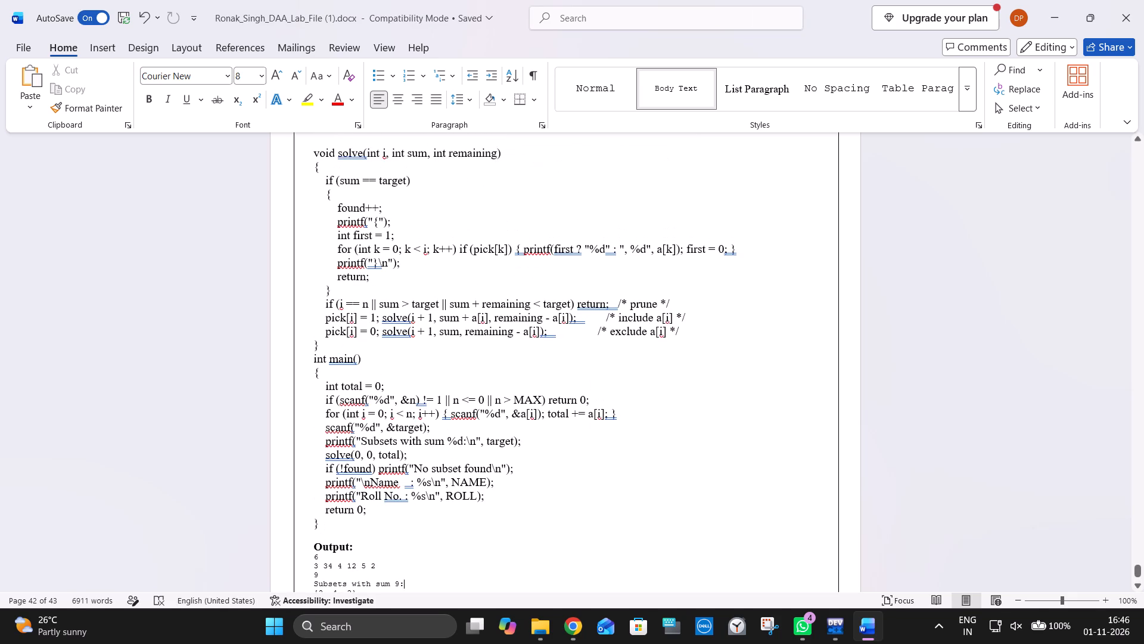
{"action": "left_click_drag", "start_coordinate": [1138, 568], "coordinate": [1143, 532]}
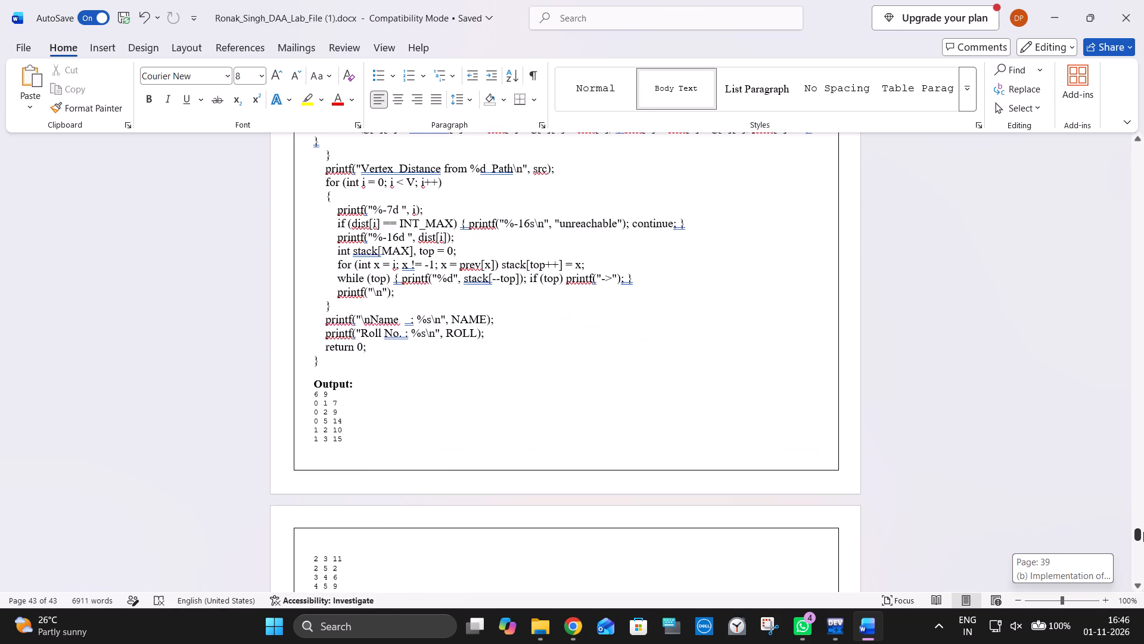
{"action": "left_click_drag", "start_coordinate": [1143, 532], "coordinate": [1143, 196]}
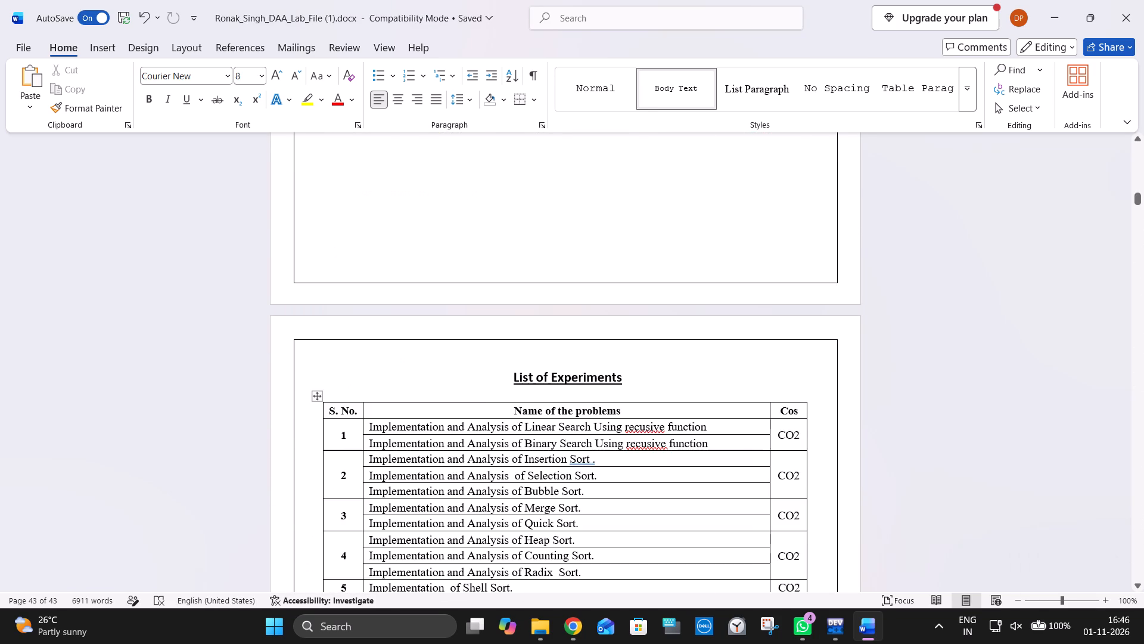
{"action": "scroll", "coordinate": [758, 439], "scroll_direction": "down", "scroll_amount": 17}
{"action": "scroll", "coordinate": [748, 444], "scroll_direction": "up", "scroll_amount": 12}
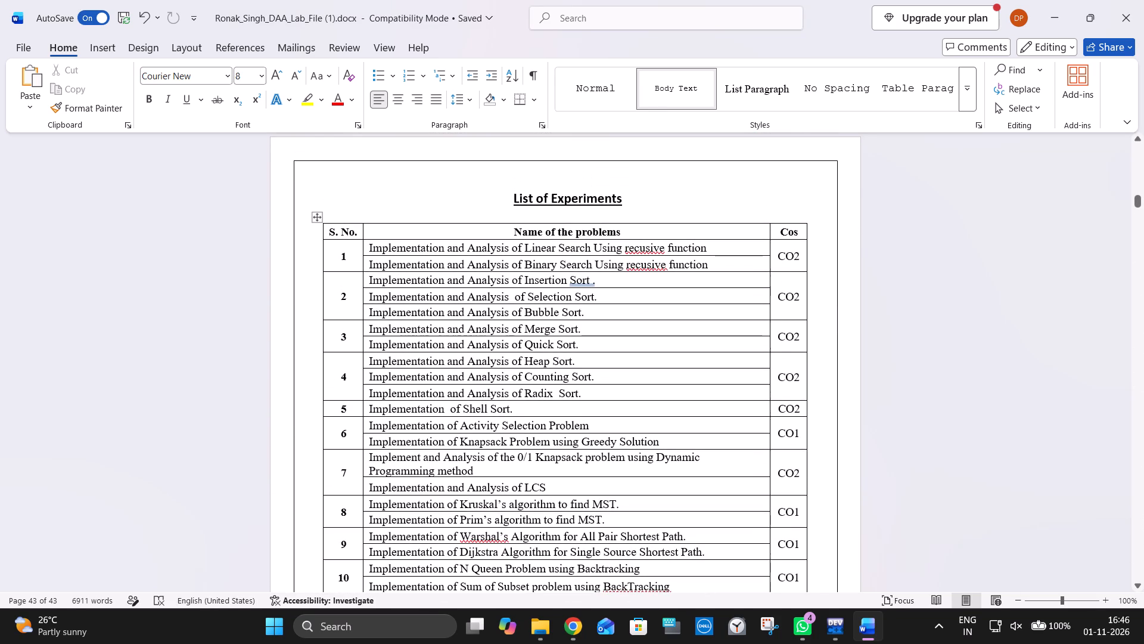
{"action": "left_click", "coordinate": [643, 248]}
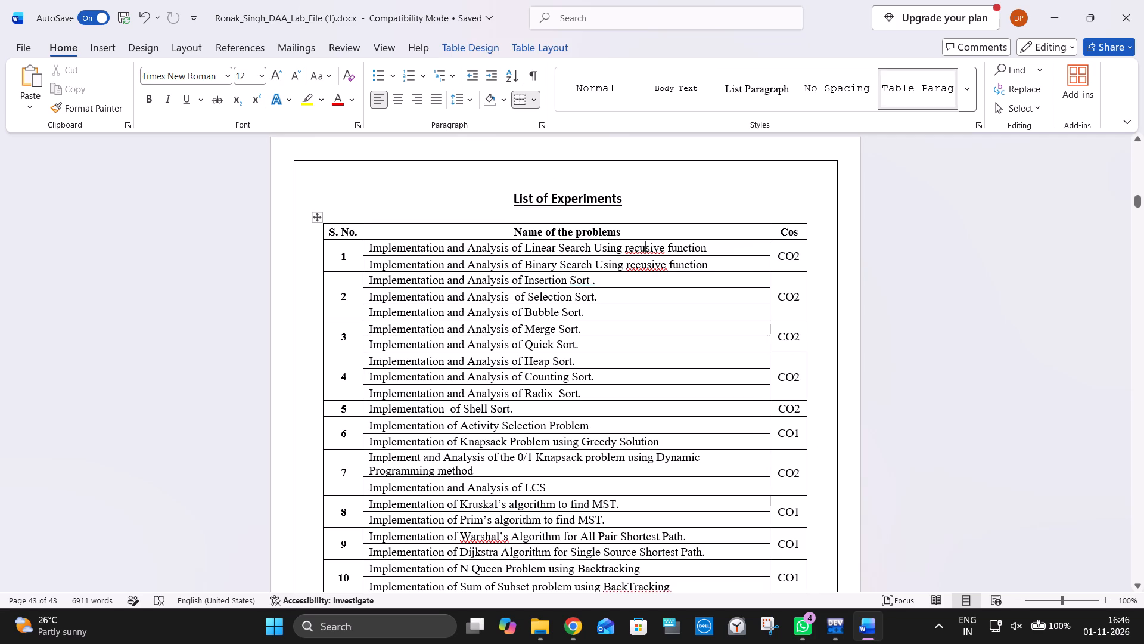
{"action": "key", "text": "r"}
{"action": "left_click", "coordinate": [647, 267]}
{"action": "key", "text": "r"}
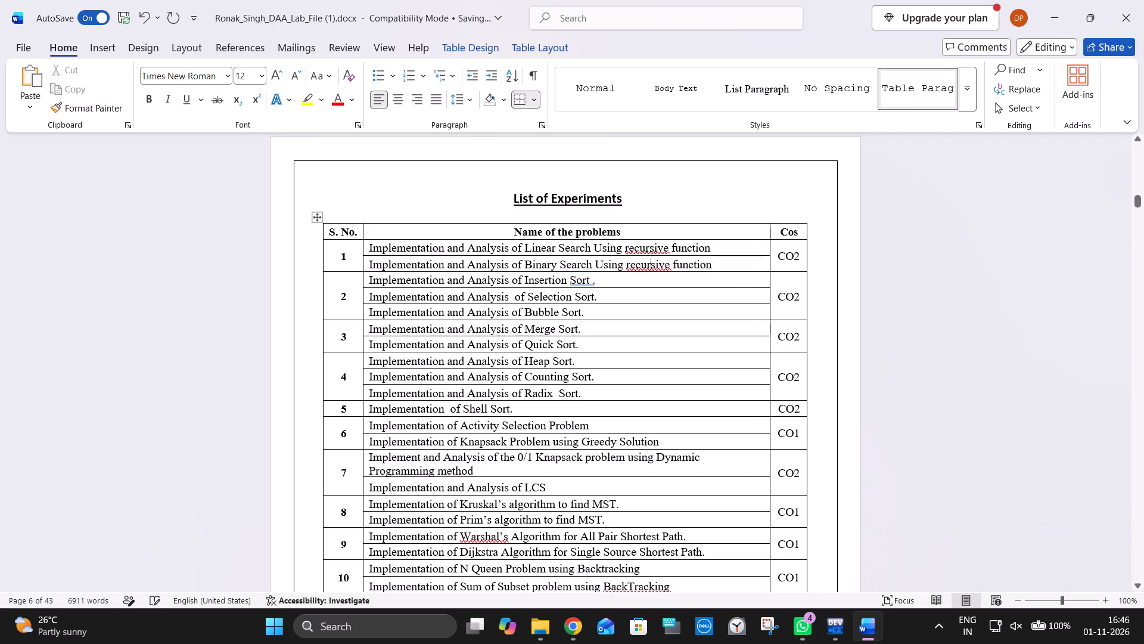
{"action": "left_click", "coordinate": [722, 330]}
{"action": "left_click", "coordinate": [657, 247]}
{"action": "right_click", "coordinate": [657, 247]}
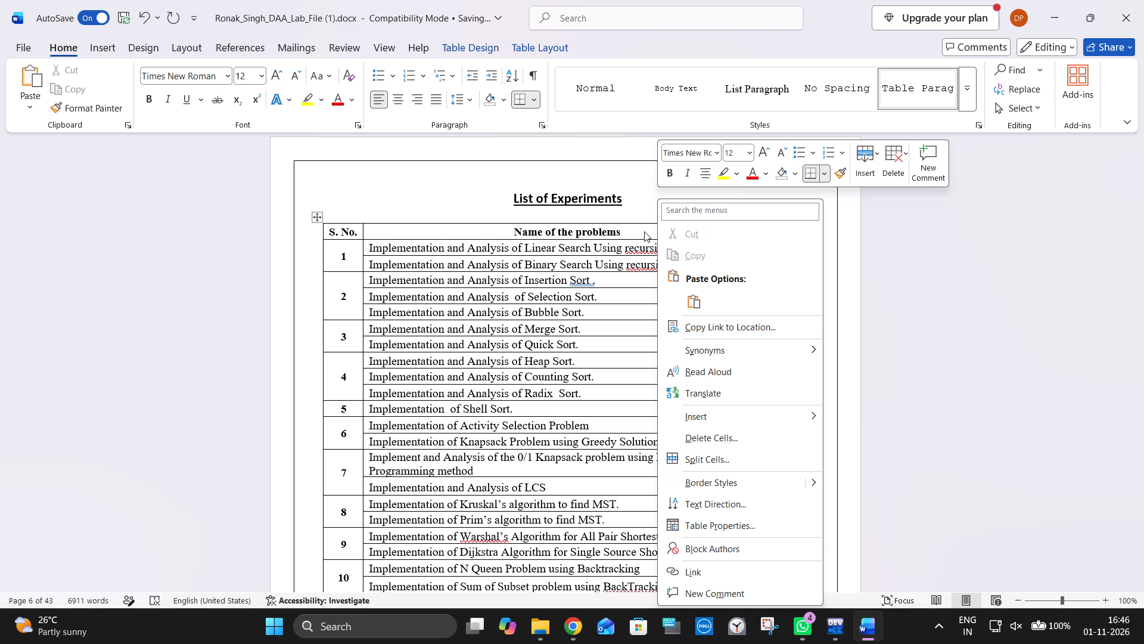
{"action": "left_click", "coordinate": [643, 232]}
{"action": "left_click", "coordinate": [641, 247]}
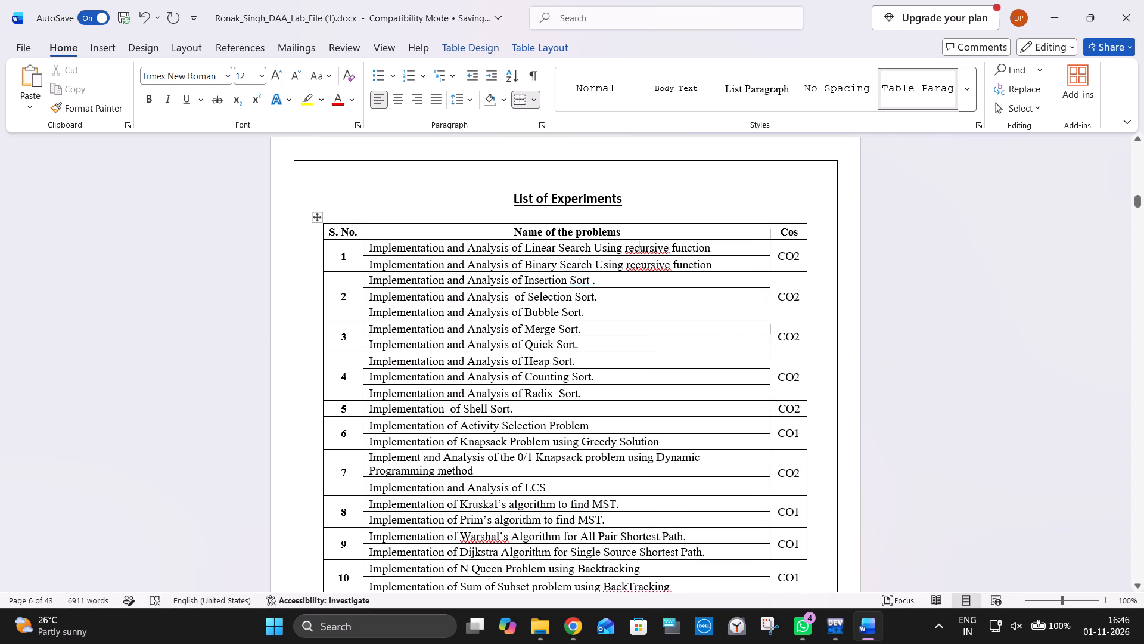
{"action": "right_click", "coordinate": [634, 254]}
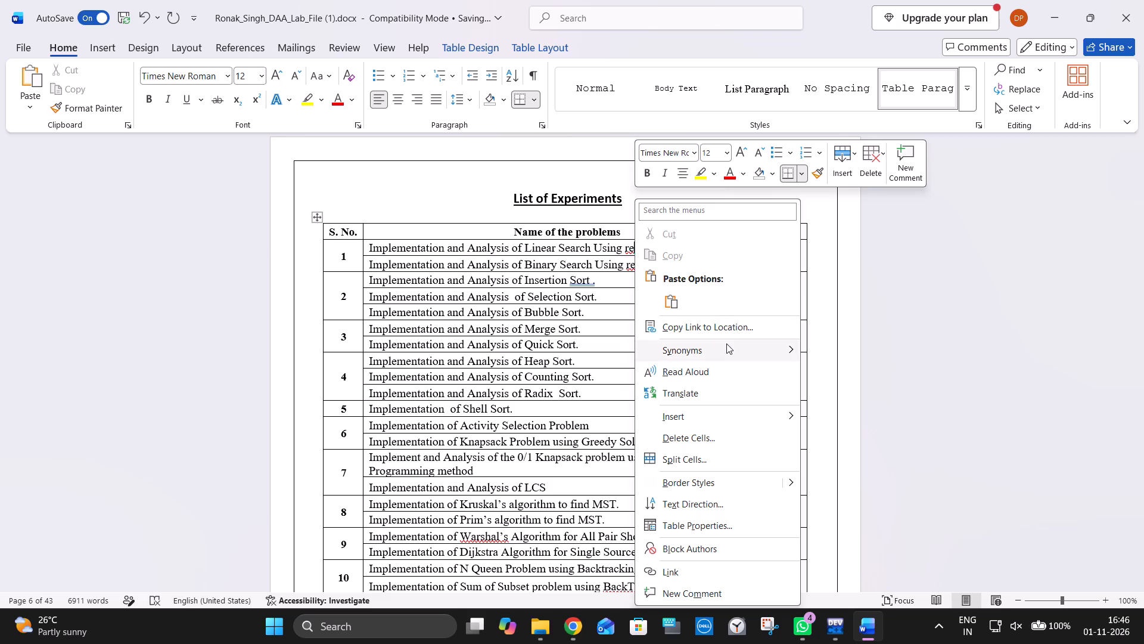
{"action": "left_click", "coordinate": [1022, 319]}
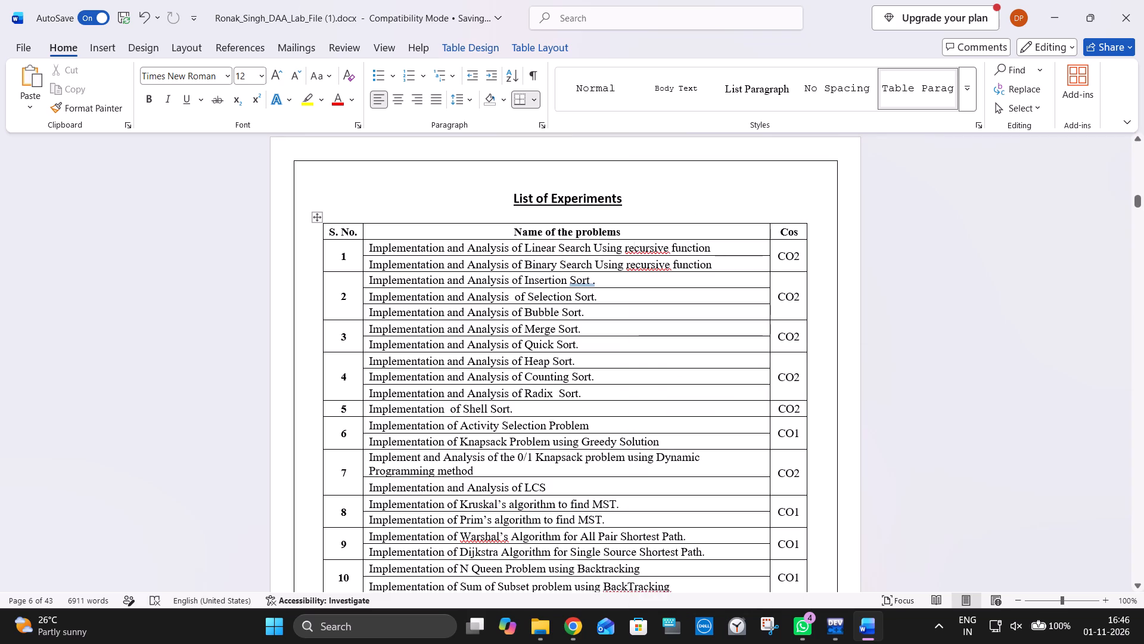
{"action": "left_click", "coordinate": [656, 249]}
Examine the List of Experiments table and the Experiment 1 (a) linear search code with its output.
{"action": "scroll", "coordinate": [648, 339], "scroll_direction": "down", "scroll_amount": 8}
{"action": "scroll", "coordinate": [648, 339], "scroll_direction": "up", "scroll_amount": 1}
{"action": "scroll", "coordinate": [648, 339], "scroll_direction": "down", "scroll_amount": 8}
{"action": "scroll", "coordinate": [648, 339], "scroll_direction": "up", "scroll_amount": 7}
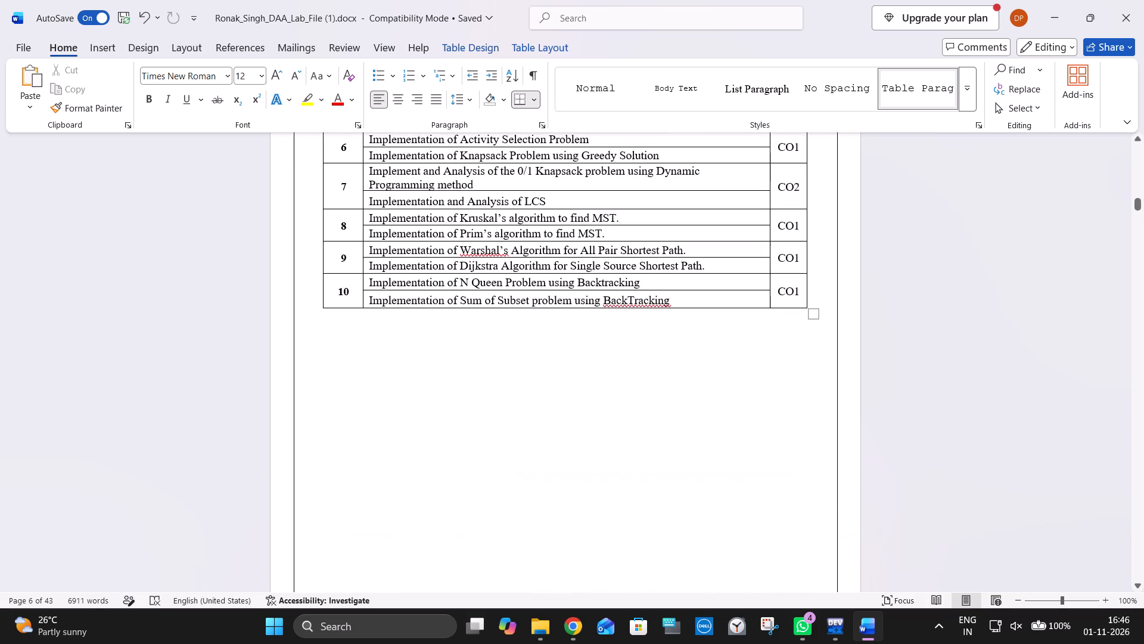
{"action": "scroll", "coordinate": [648, 339], "scroll_direction": "up", "scroll_amount": 7}
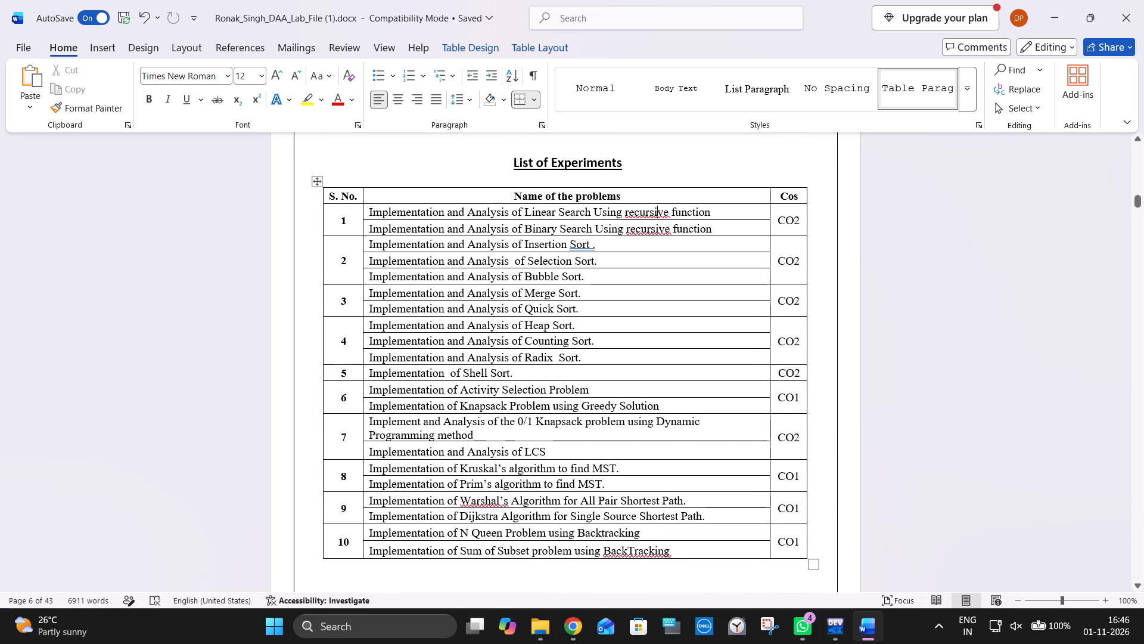
{"action": "scroll", "coordinate": [660, 320], "scroll_direction": "down", "scroll_amount": 9}
{"action": "scroll", "coordinate": [660, 320], "scroll_direction": "up", "scroll_amount": 1}
{"action": "scroll", "coordinate": [660, 320], "scroll_direction": "down", "scroll_amount": 7}
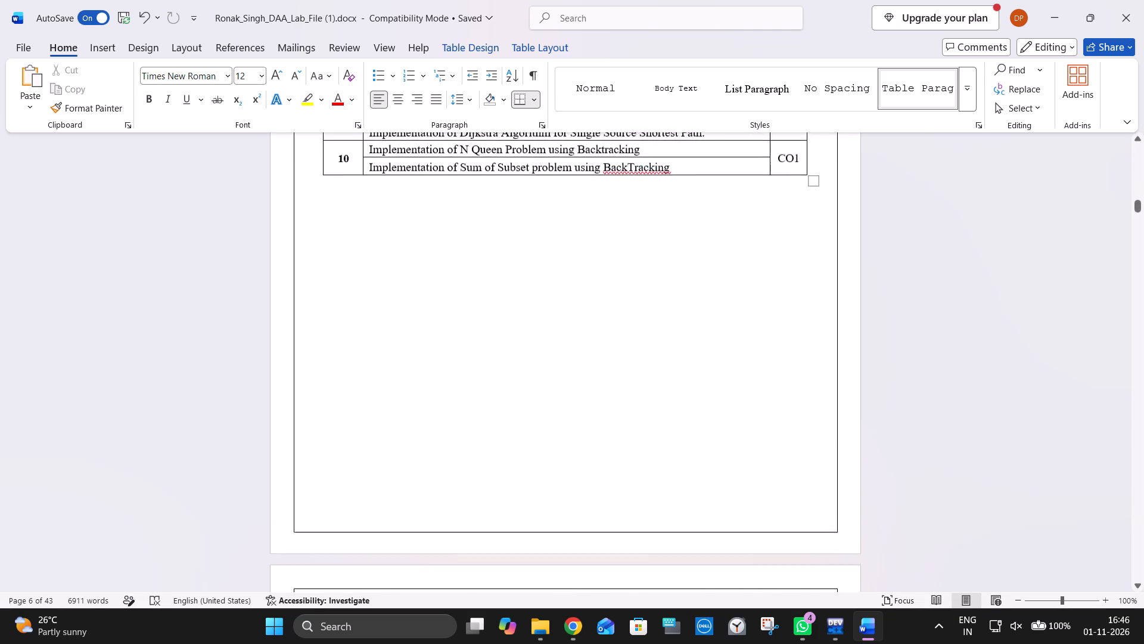
{"action": "scroll", "coordinate": [660, 320], "scroll_direction": "down", "scroll_amount": 16}
{"action": "scroll", "coordinate": [660, 320], "scroll_direction": "down", "scroll_amount": 8}
{"action": "scroll", "coordinate": [660, 320], "scroll_direction": "up", "scroll_amount": 1}
{"action": "scroll", "coordinate": [660, 320], "scroll_direction": "down", "scroll_amount": 8}
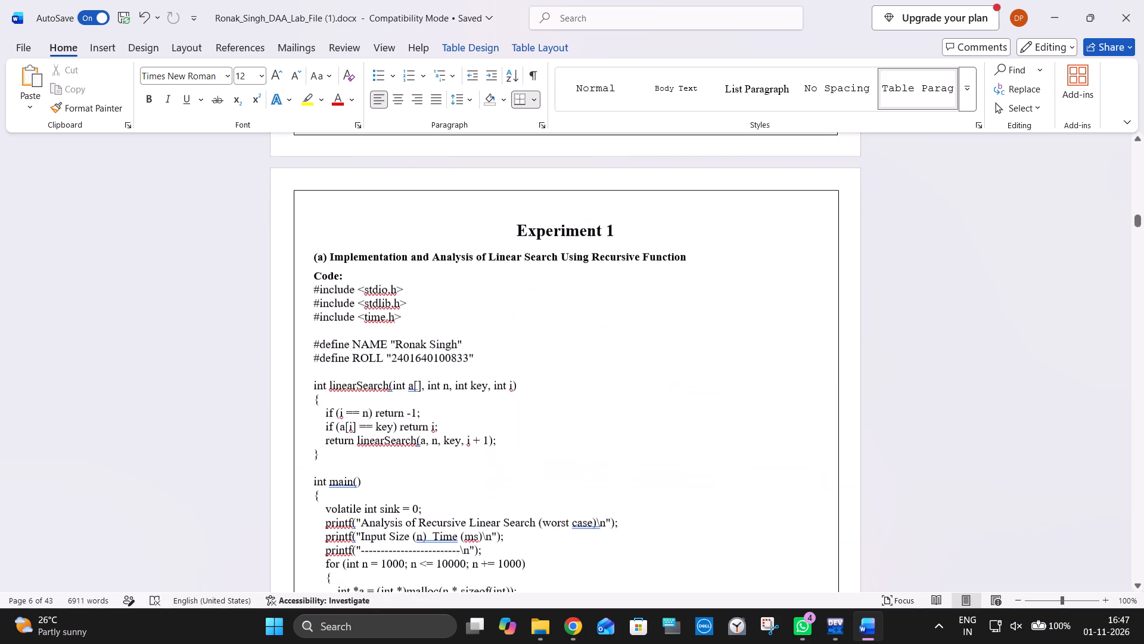
{"action": "scroll", "coordinate": [660, 320], "scroll_direction": "down", "scroll_amount": 13}
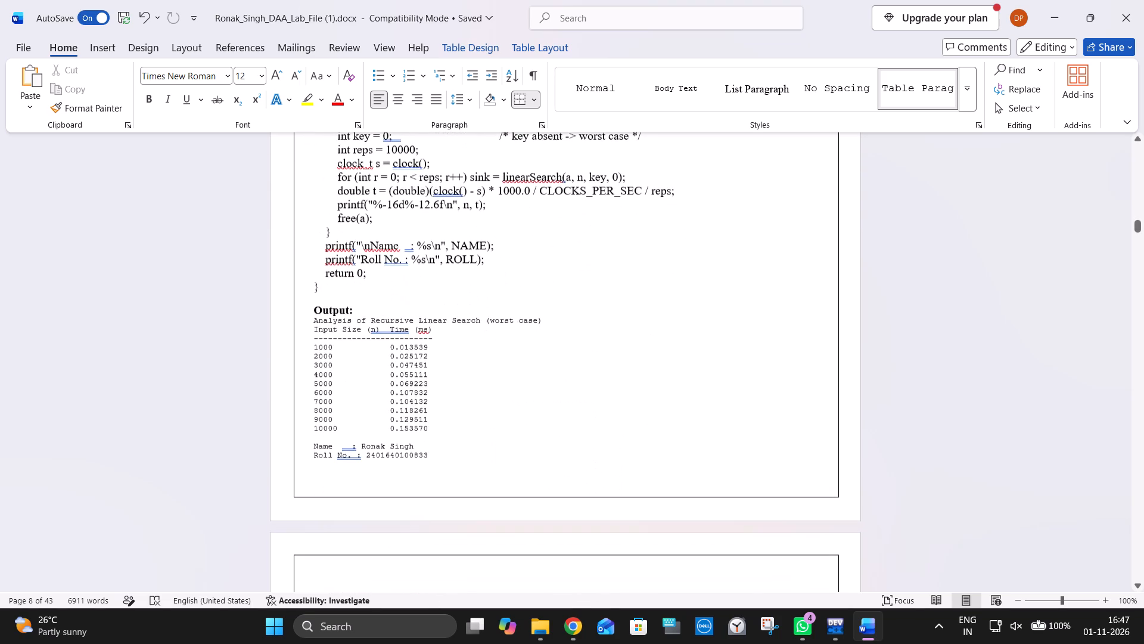
Copy the whole linear search code of Experiment 1 (a), without its output, into the empty source file in Dev-C++.
{"action": "scroll", "coordinate": [660, 320], "scroll_direction": "up", "scroll_amount": 5}
{"action": "scroll", "coordinate": [504, 320], "scroll_direction": "up", "scroll_amount": 3}
{"action": "scroll", "coordinate": [369, 210], "scroll_direction": "up", "scroll_amount": 2}
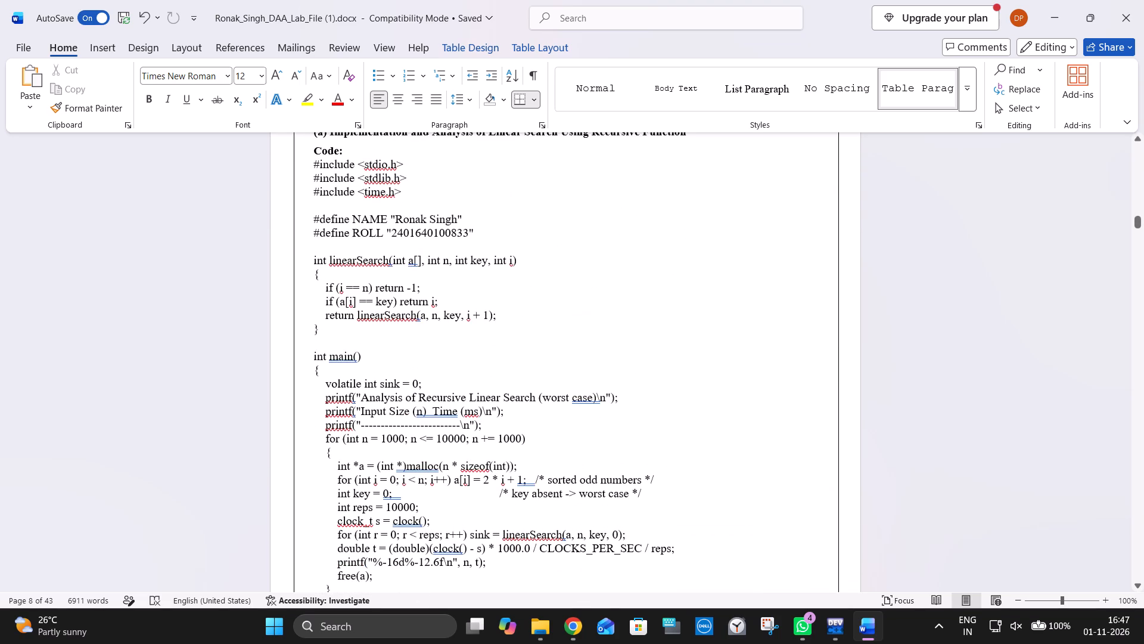
{"action": "left_click_drag", "start_coordinate": [310, 162], "coordinate": [353, 636]}
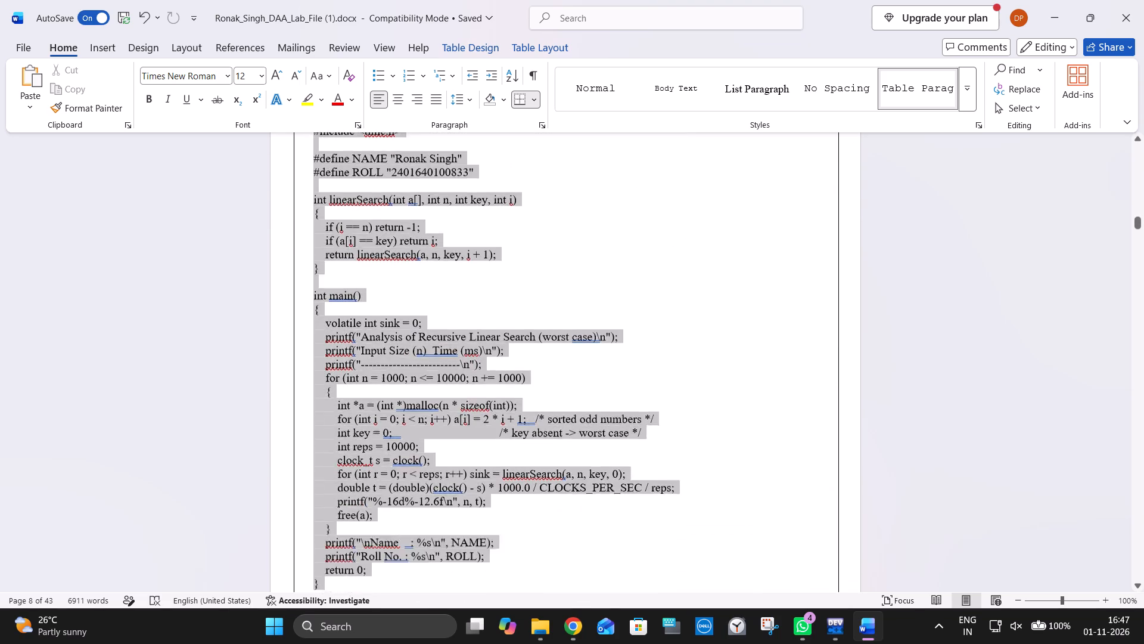
{"action": "left_click_drag", "start_coordinate": [353, 636], "coordinate": [322, 196]}
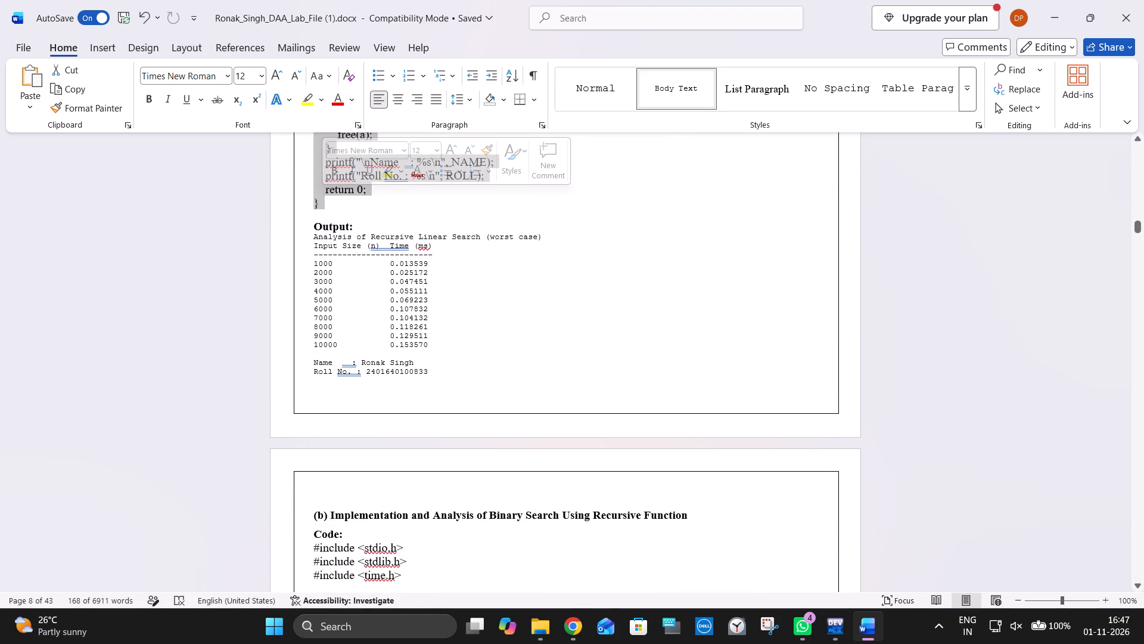
{"action": "key", "text": "ctrl+c"}
{"action": "left_click", "coordinate": [830, 628]}
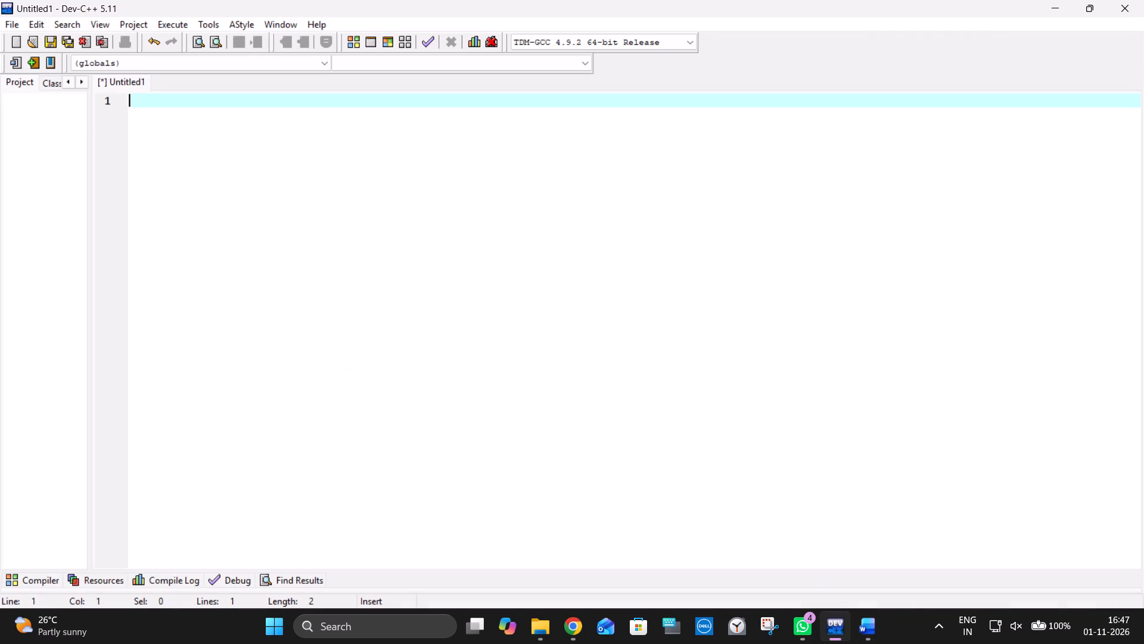
{"action": "left_click", "coordinate": [291, 206]}
{"action": "key", "text": "ctrl+v"}
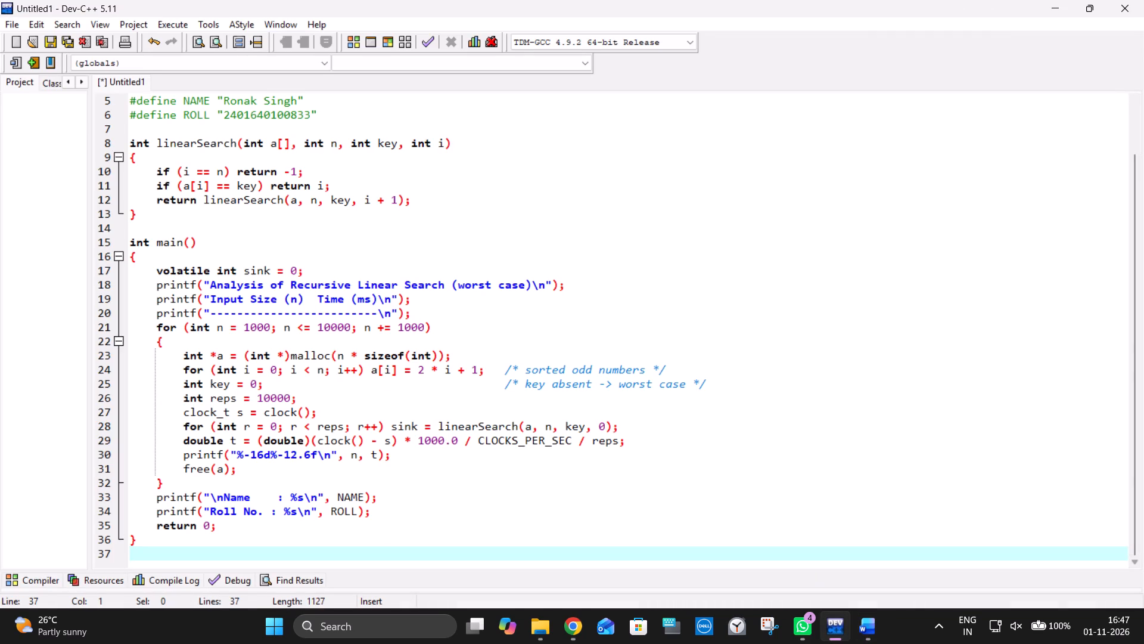
{"action": "scroll", "coordinate": [297, 200], "scroll_direction": "up", "scroll_amount": 7}
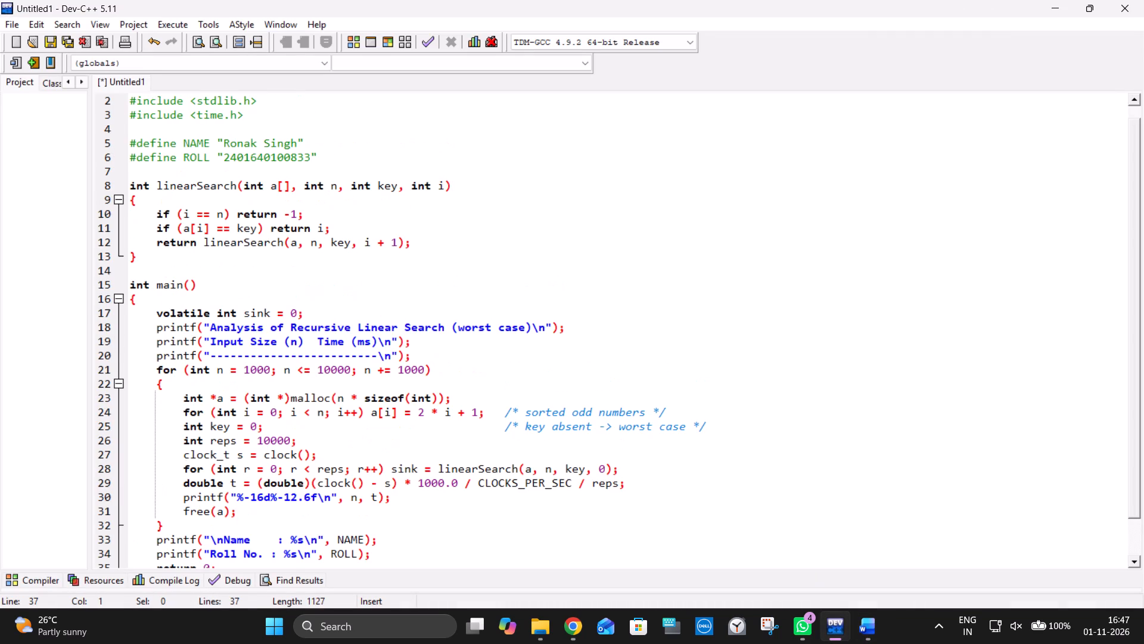
Save the source file as Labs.c, of type C source files, in the CPP PRACTICE folder.
{"action": "key", "text": "ctrl+s"}
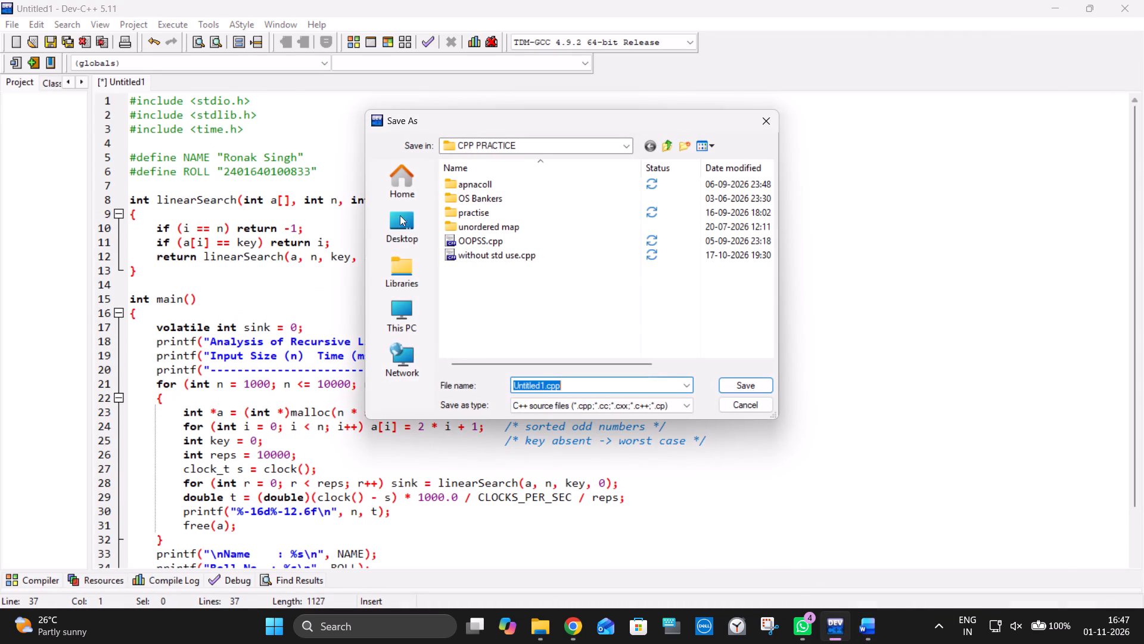
{"action": "left_click", "coordinate": [569, 402]}
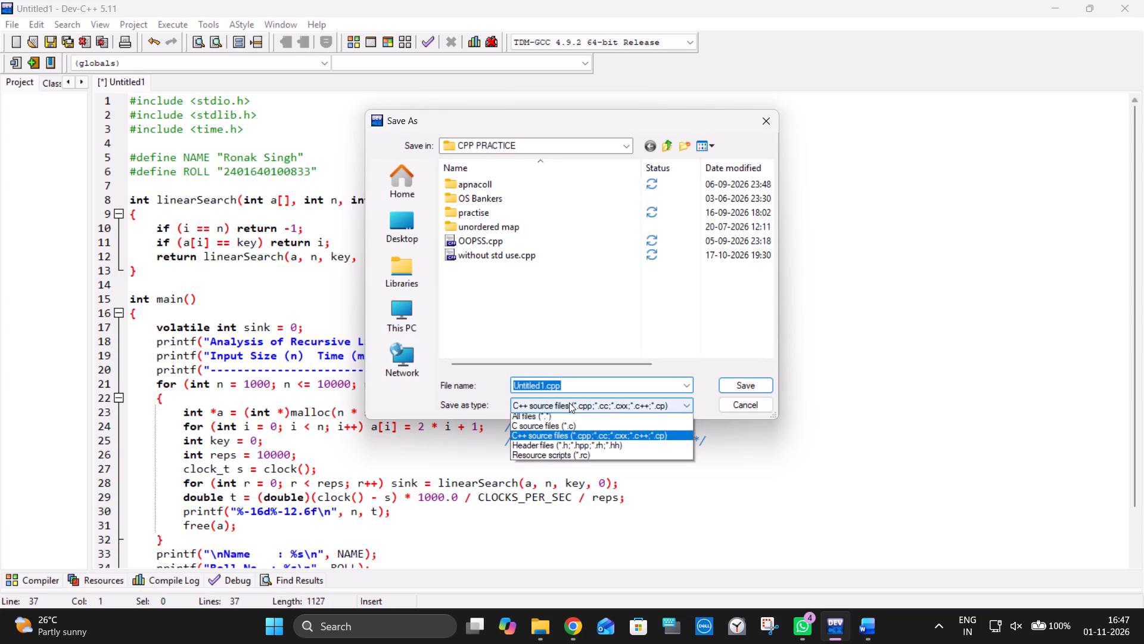
{"action": "left_click", "coordinate": [547, 427]}
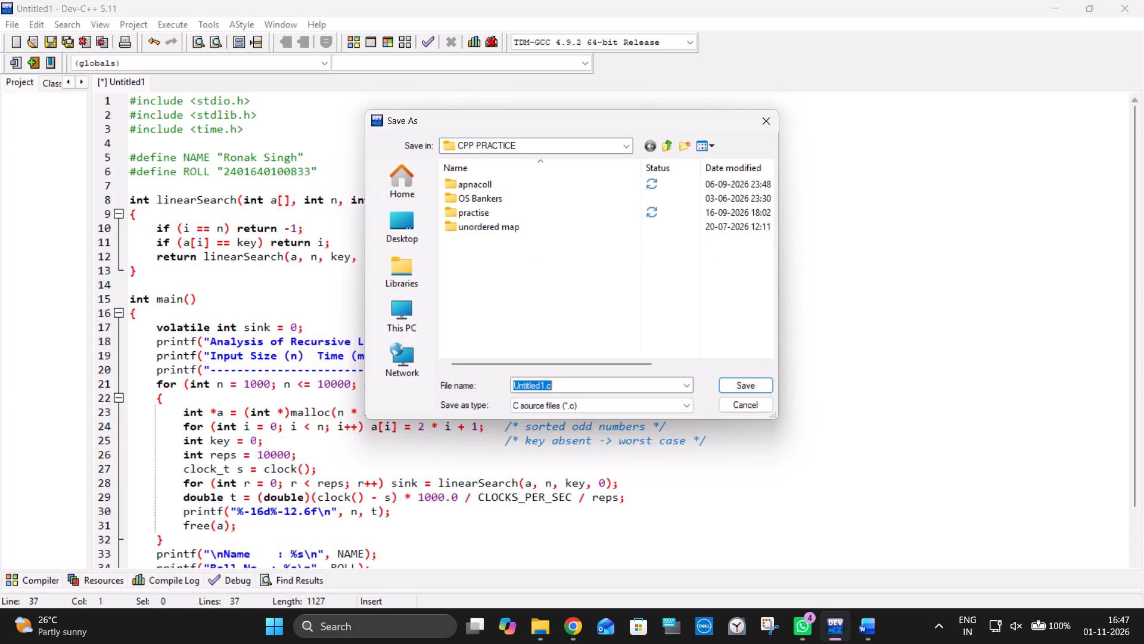
{"action": "left_click", "coordinate": [565, 388]}
{"action": "left_click", "coordinate": [545, 387]}
{"action": "key", "text": "BackSpace"}
{"action": "key", "text": "BackSpace"}
{"action": "key", "text": "BackSpace"}
{"action": "key", "text": "BackSpace"}
{"action": "key", "text": "BackSpace"}
{"action": "key", "text": "BackSpace"}
{"action": "key", "text": "BackSpace"}
{"action": "key", "text": "BackSpace"}
{"action": "key", "text": "BackSpace"}
{"action": "key", "text": "BackSpace"}
{"action": "key", "text": "BackSpace"}
{"action": "key", "text": "BackSpace"}
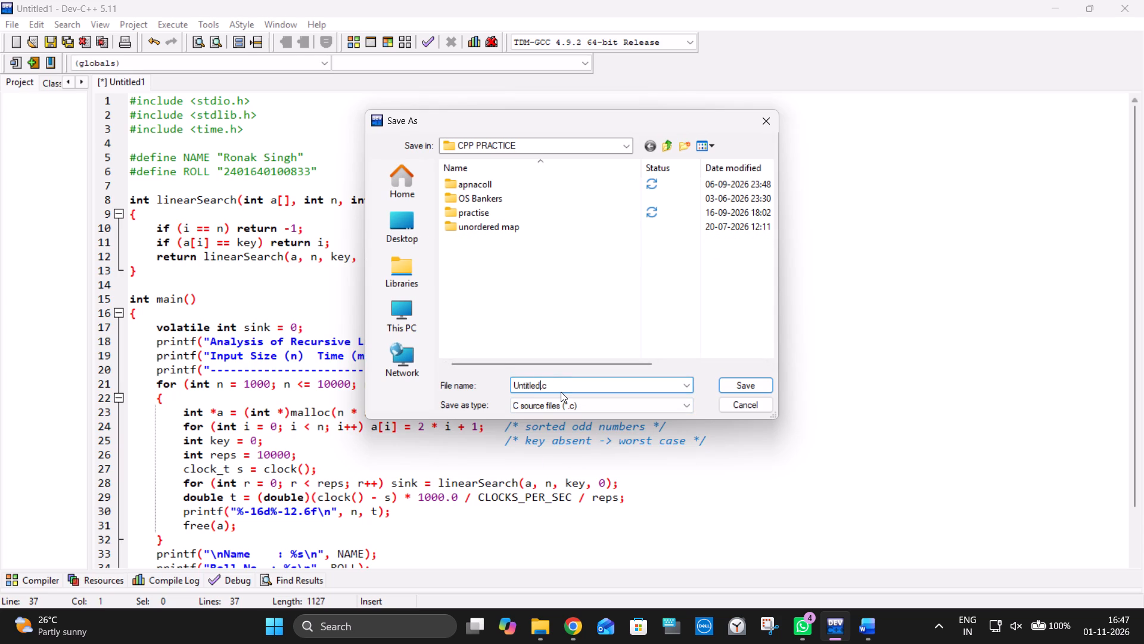
{"action": "type", "text": "Lsb"}
{"action": "key", "text": "BackSpace"}
{"action": "key", "text": "BackSpace"}
{"action": "type", "text": "abs"}
{"action": "key", "text": "Return"}
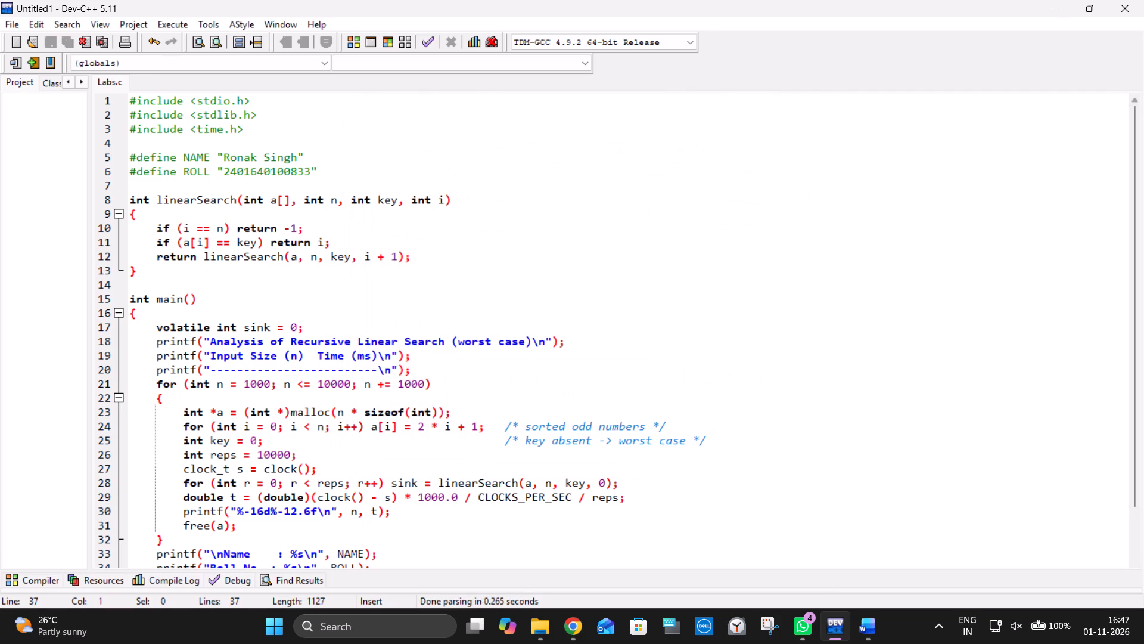
Compile and run the linear search program in Labs.c.
{"action": "left_click", "coordinate": [164, 24]}
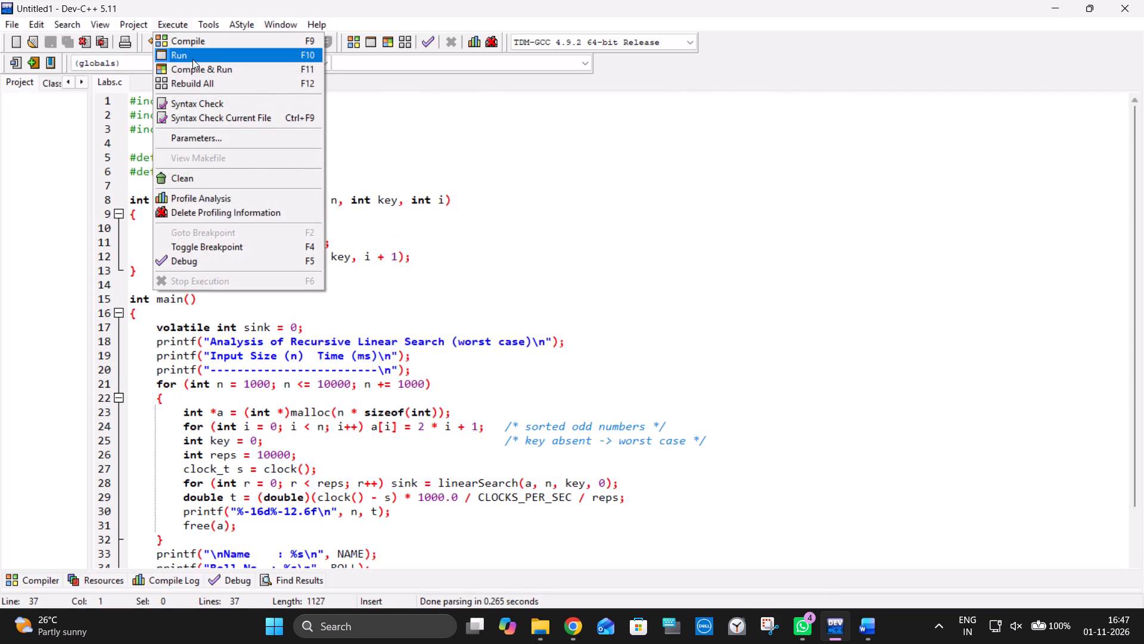
{"action": "left_click", "coordinate": [194, 64]}
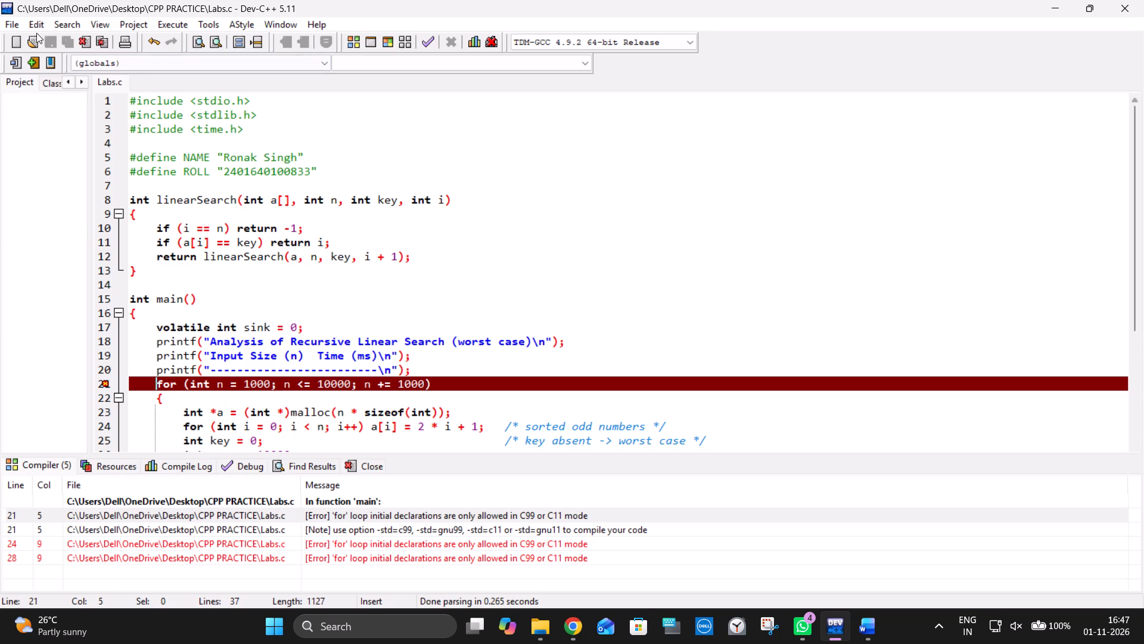
Create a new source file and copy the entire linear search code from Labs.c into it.
{"action": "left_click", "coordinate": [17, 39]}
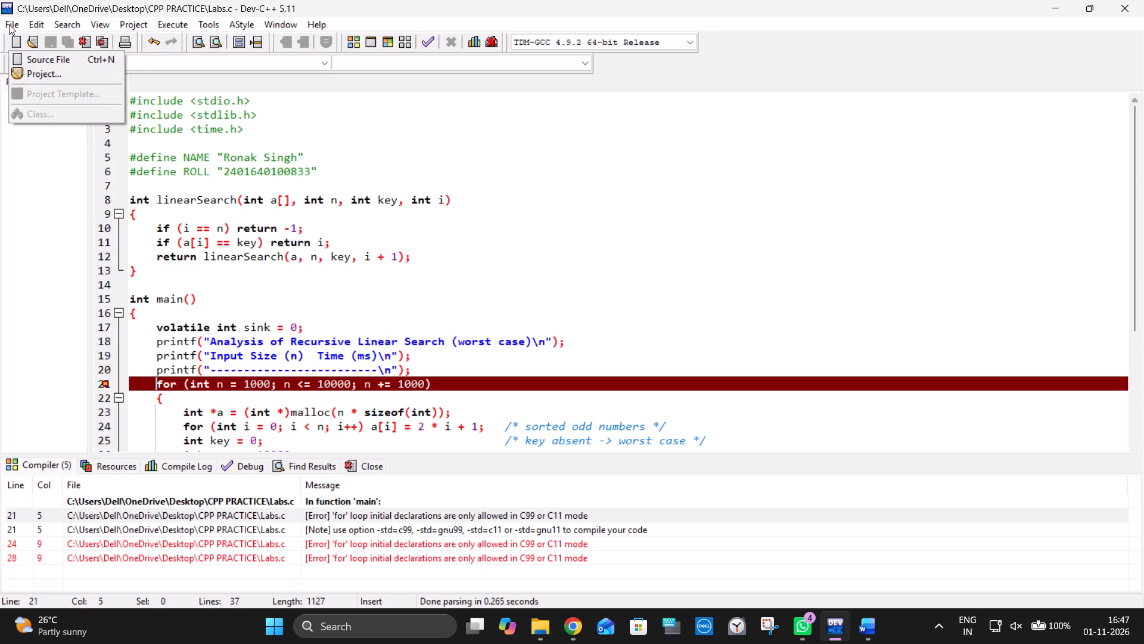
{"action": "left_click", "coordinate": [27, 60]}
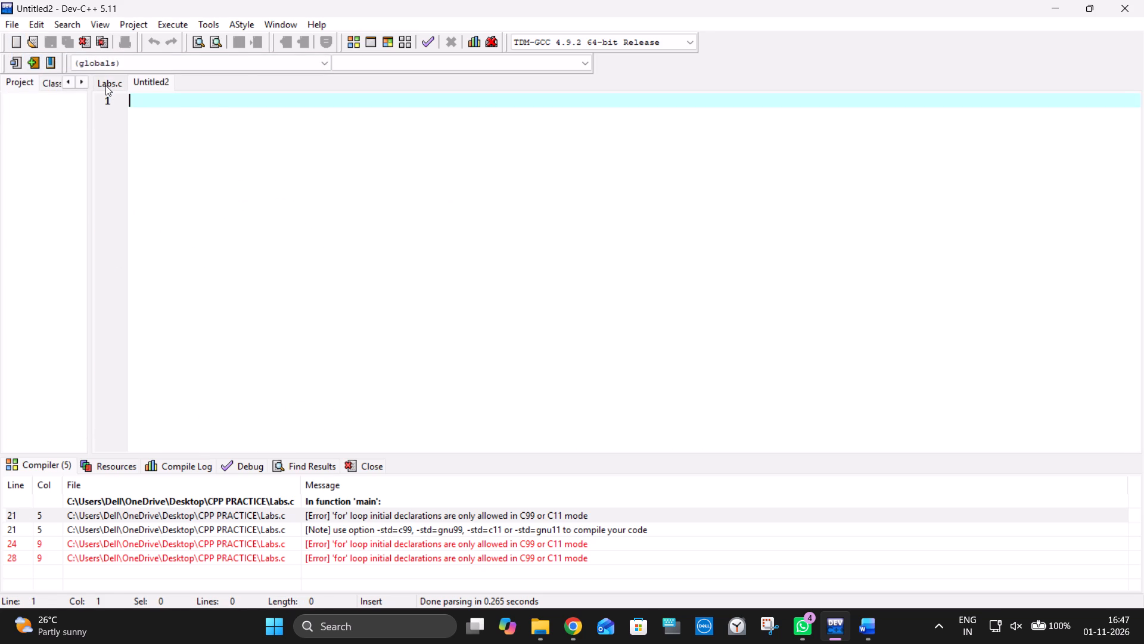
{"action": "left_click", "coordinate": [105, 84]}
{"action": "left_click", "coordinate": [206, 213]}
{"action": "key", "text": "ctrl+a"}
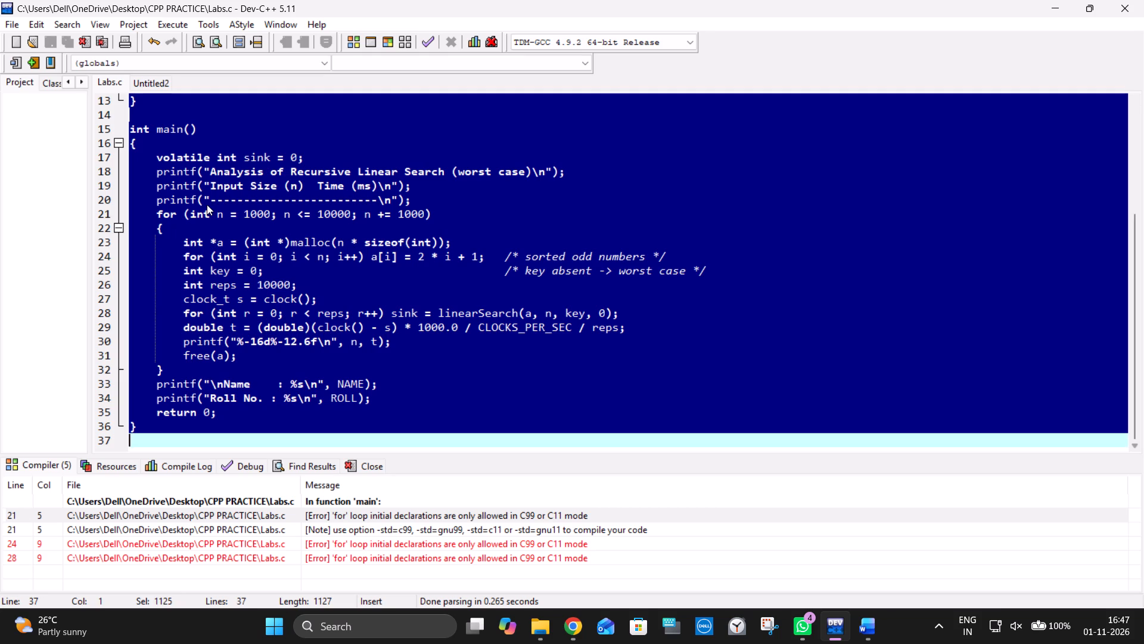
{"action": "key", "text": "ctrl+c"}
{"action": "left_click", "coordinate": [145, 78]}
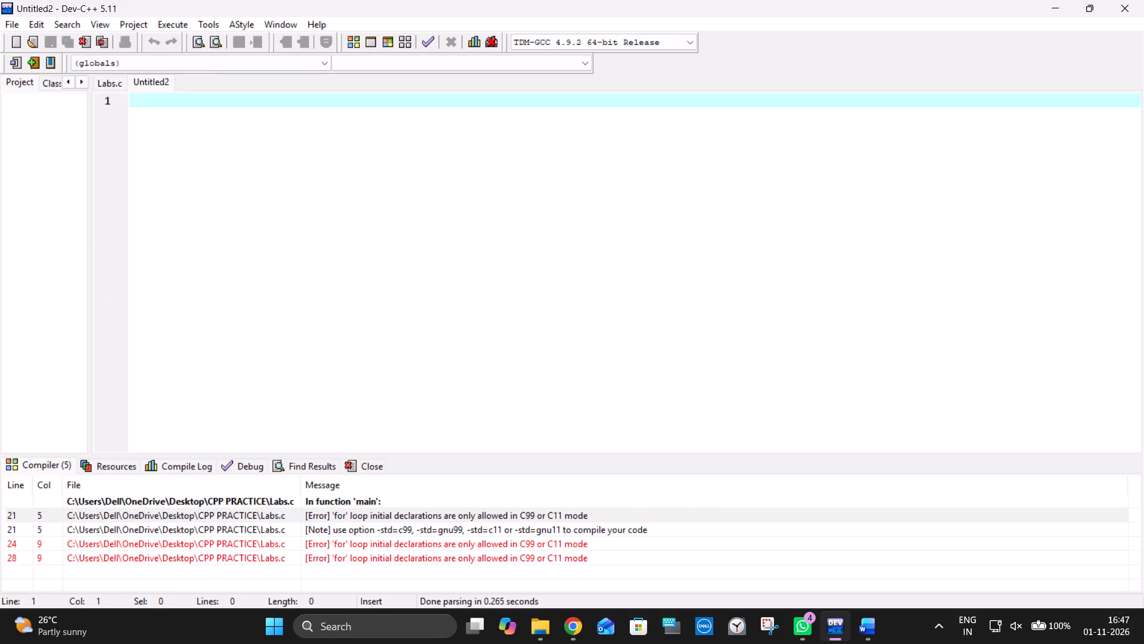
{"action": "key", "text": "ctrl+v"}
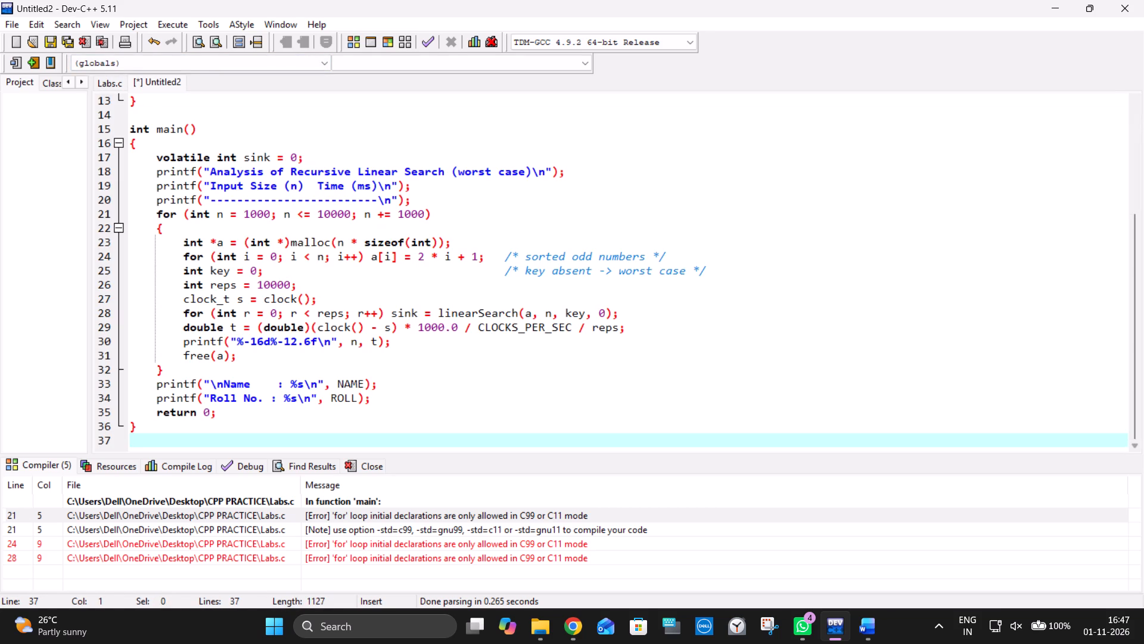
Save the new source file as lab.cpp, of type C++ source files, in the CPP PRACTICE folder.
{"action": "key", "text": "ctrl+s"}
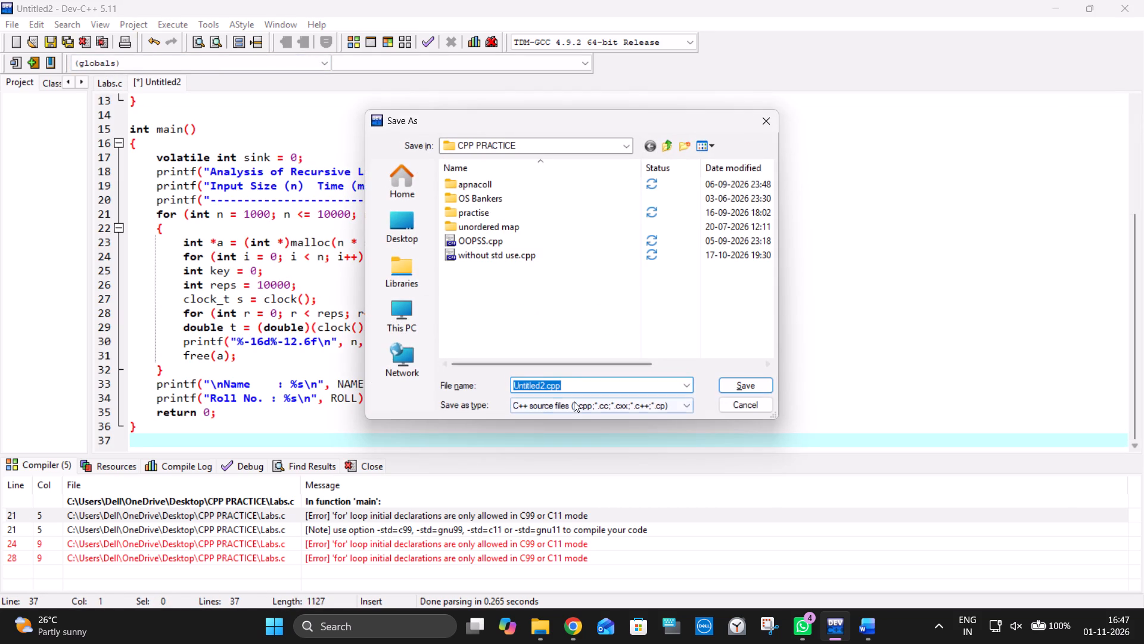
{"action": "left_click", "coordinate": [542, 383]}
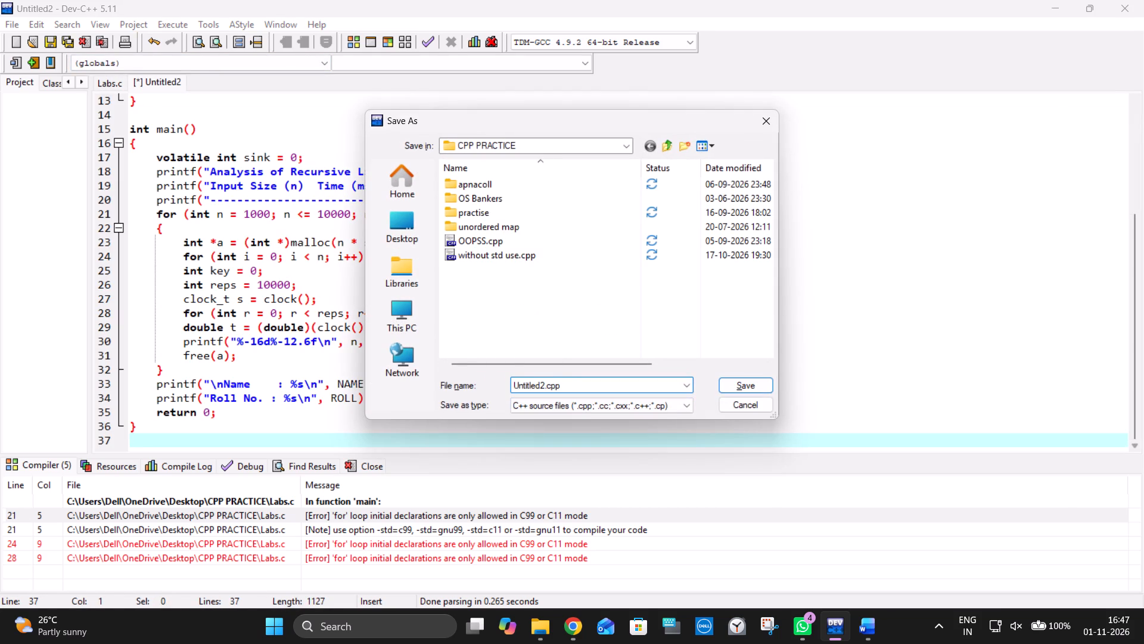
{"action": "key", "text": "BackSpace"}
{"action": "key", "text": "BackSpace"}
{"action": "key", "text": "BackSpace"}
{"action": "key", "text": "BackSpace"}
{"action": "key", "text": "BackSpace"}
{"action": "key", "text": "BackSpace"}
{"action": "key", "text": "BackSpace"}
{"action": "key", "text": "BackSpace"}
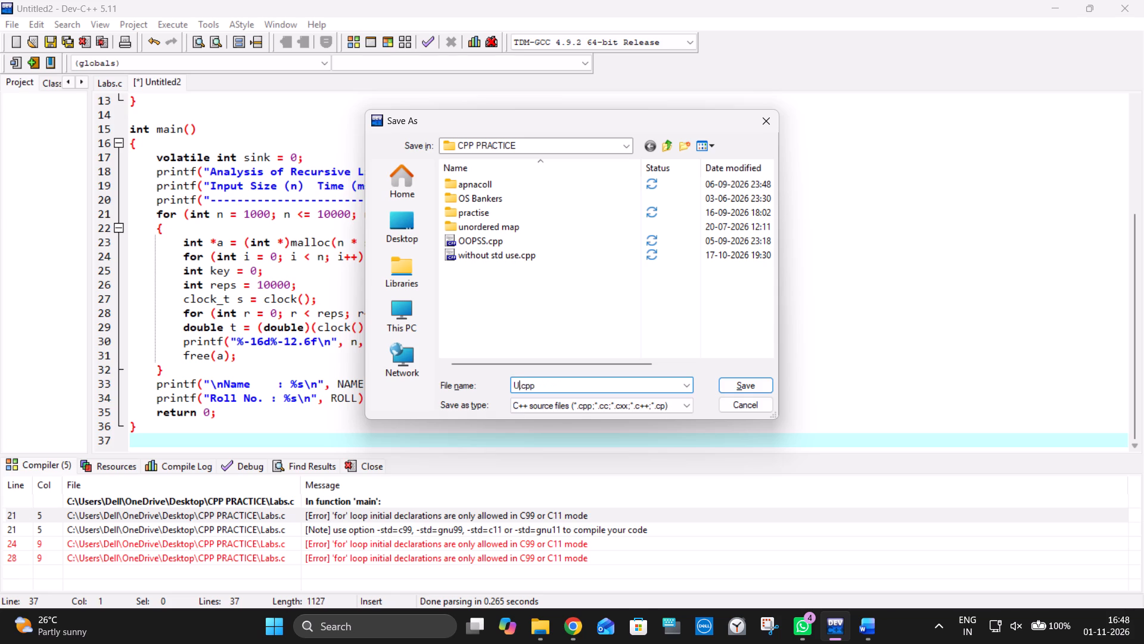
{"action": "key", "text": "BackSpace"}
{"action": "type", "text": "lan"}
{"action": "key", "text": "BackSpace"}
{"action": "key", "text": "b"}
{"action": "key", "text": "Return"}
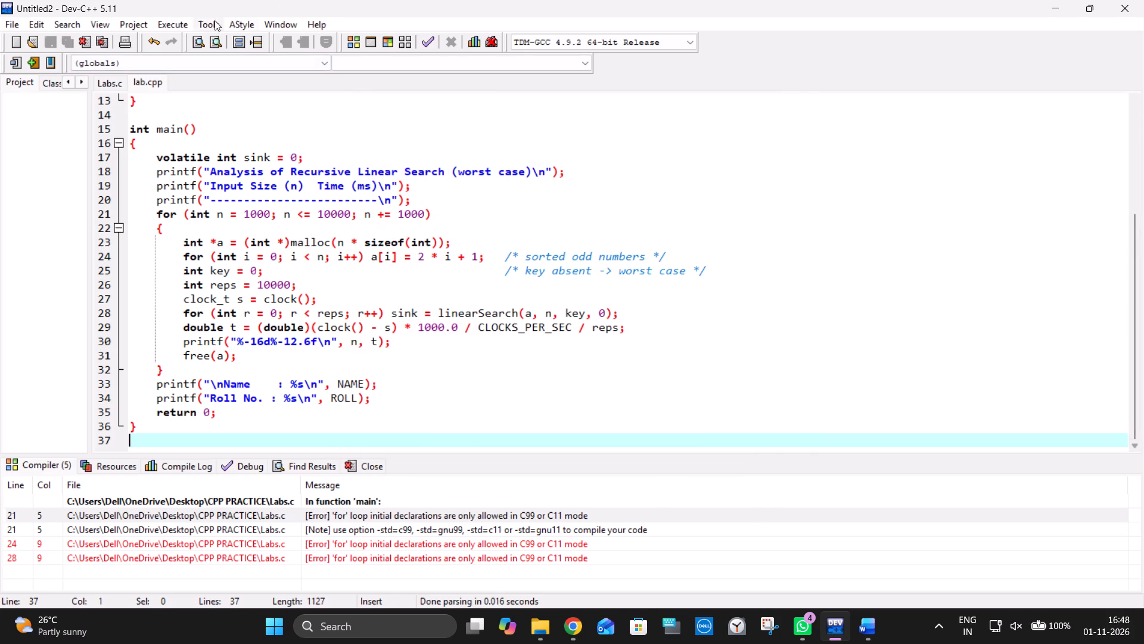
Compile and run the linear search program in lab.cpp.
{"action": "left_click", "coordinate": [184, 26]}
{"action": "left_click", "coordinate": [197, 70]}
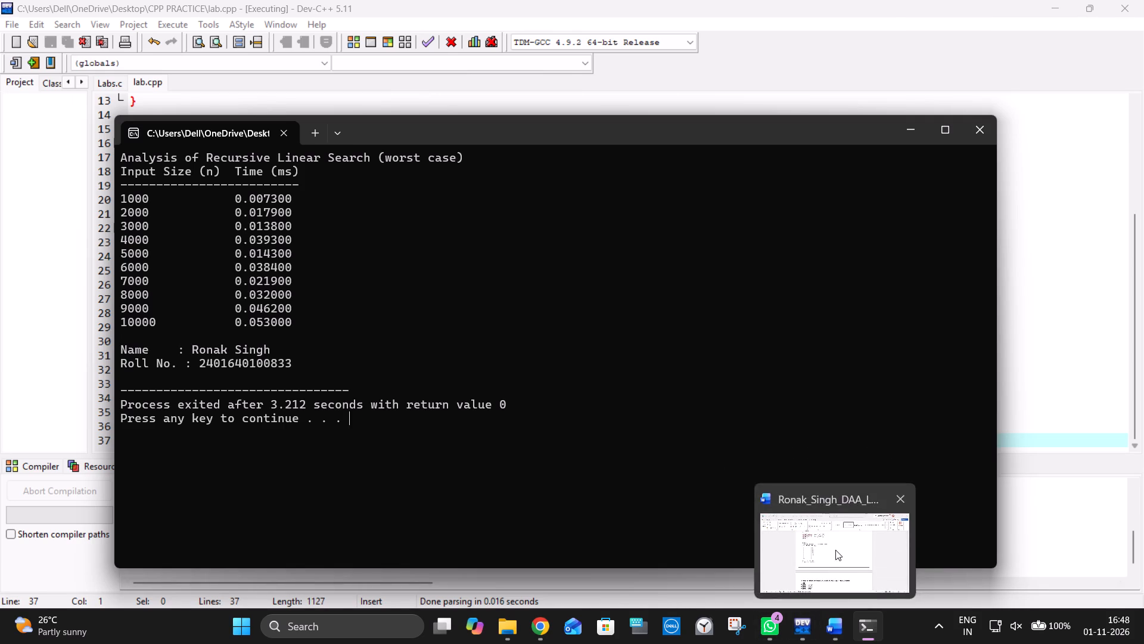
Check the existing linear search output of Experiment 1 (a) in Word, then return to the program's console window.
{"action": "left_click", "coordinate": [835, 550]}
{"action": "scroll", "coordinate": [549, 343], "scroll_direction": "down", "scroll_amount": 3}
{"action": "scroll", "coordinate": [549, 343], "scroll_direction": "up", "scroll_amount": 9}
{"action": "scroll", "coordinate": [549, 343], "scroll_direction": "down", "scroll_amount": 4}
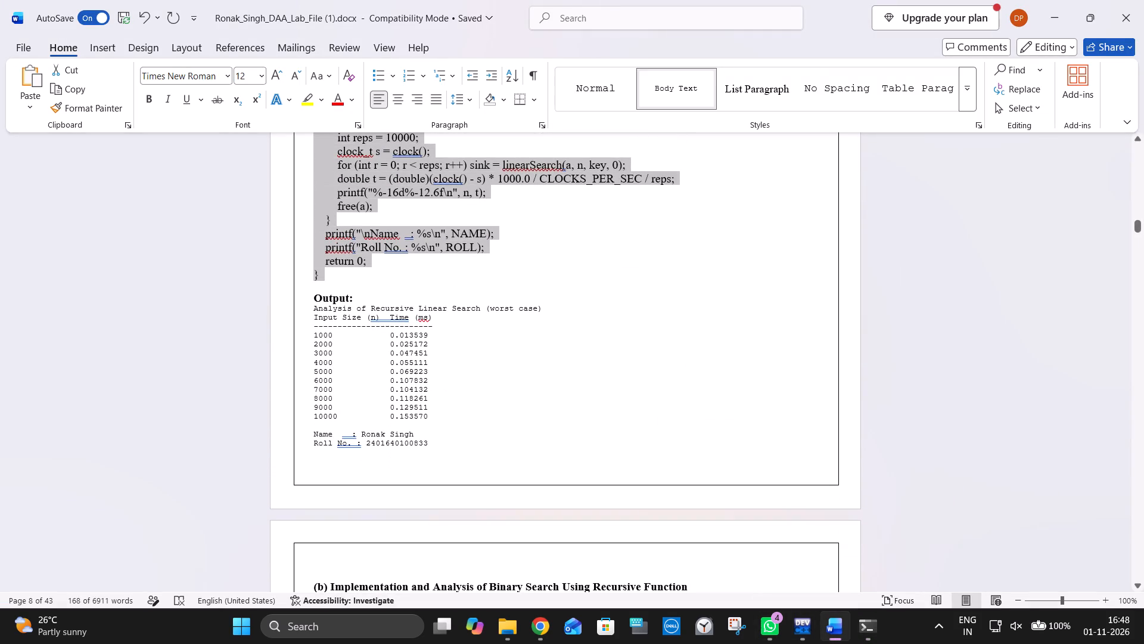
{"action": "left_click", "coordinate": [810, 629]}
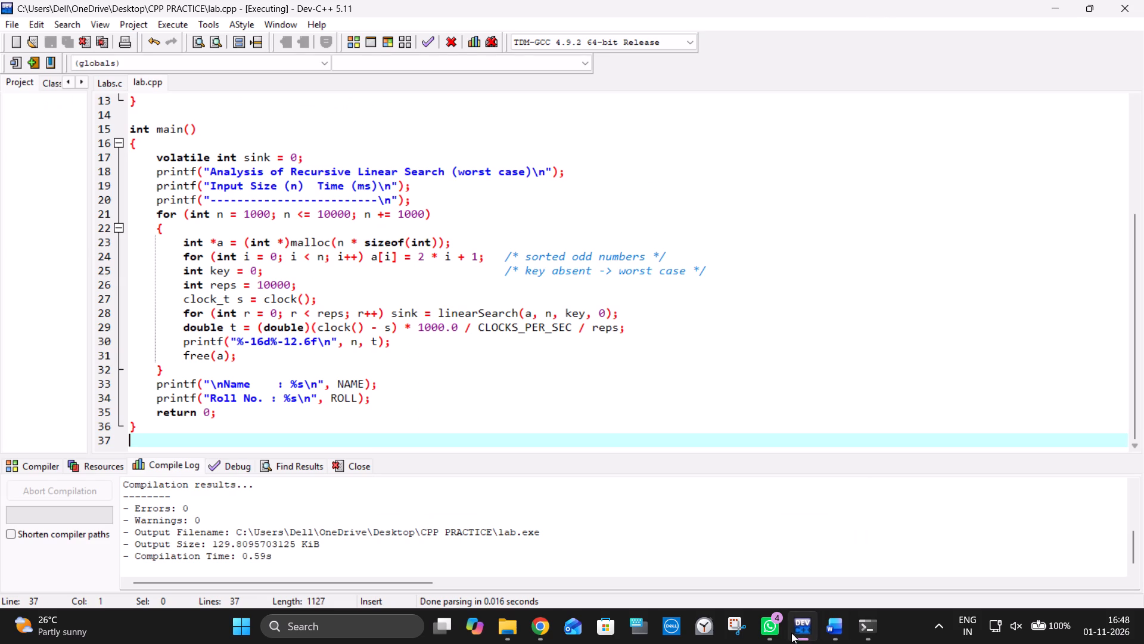
{"action": "left_click", "coordinate": [863, 631]}
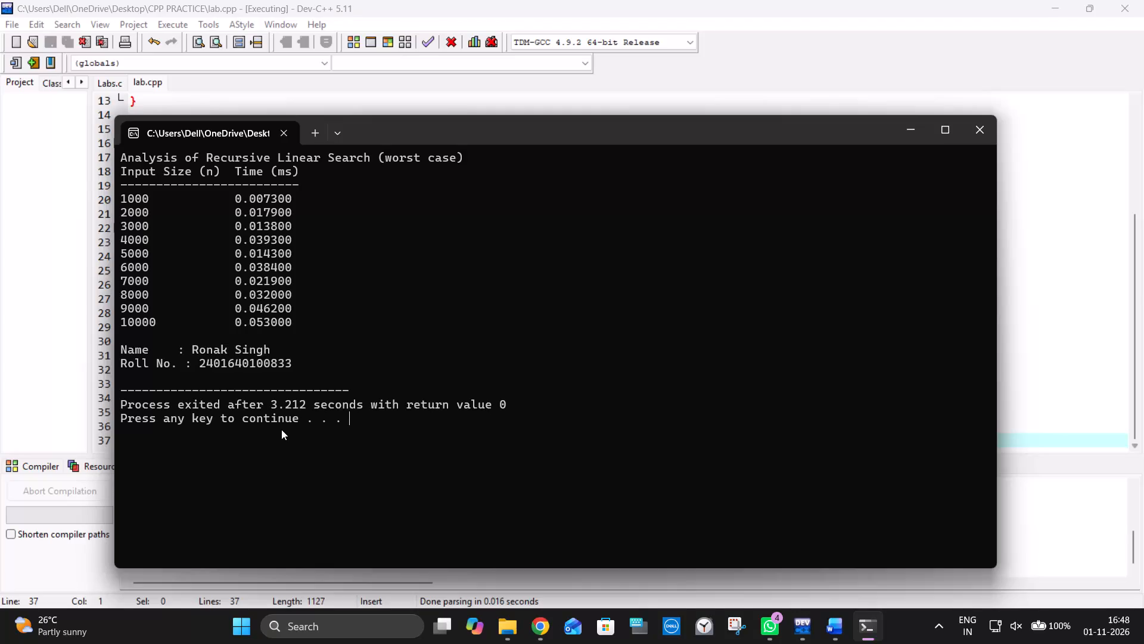
Capture the full linear search output from the console as a rectangular snip in Snipping Tool and copy it.
{"action": "left_click", "coordinate": [731, 630]}
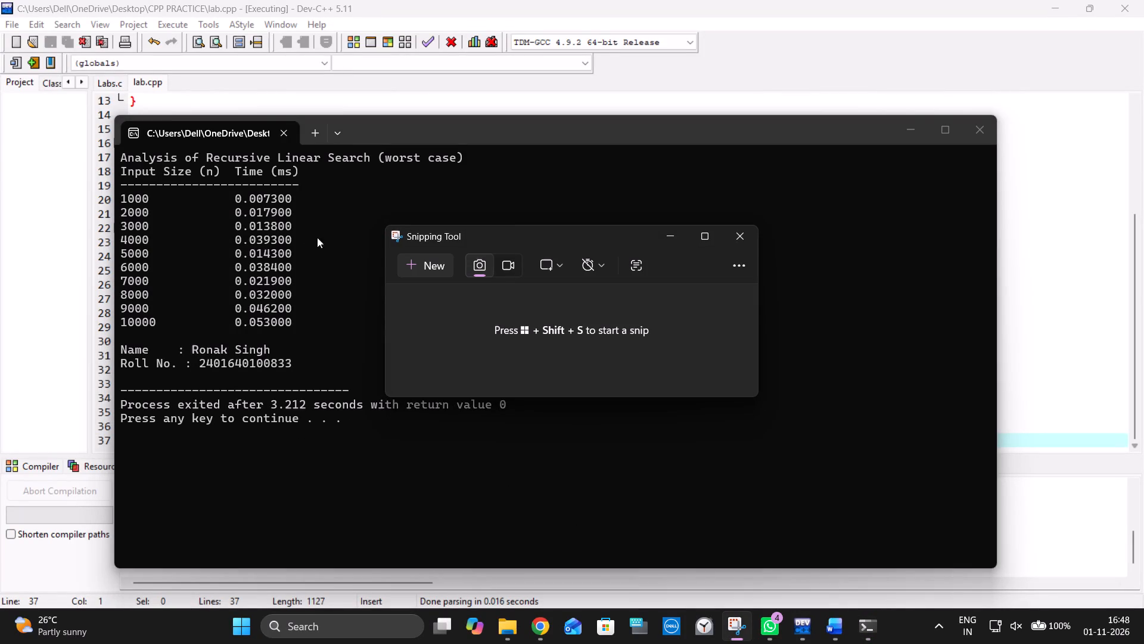
{"action": "left_click", "coordinate": [415, 261]}
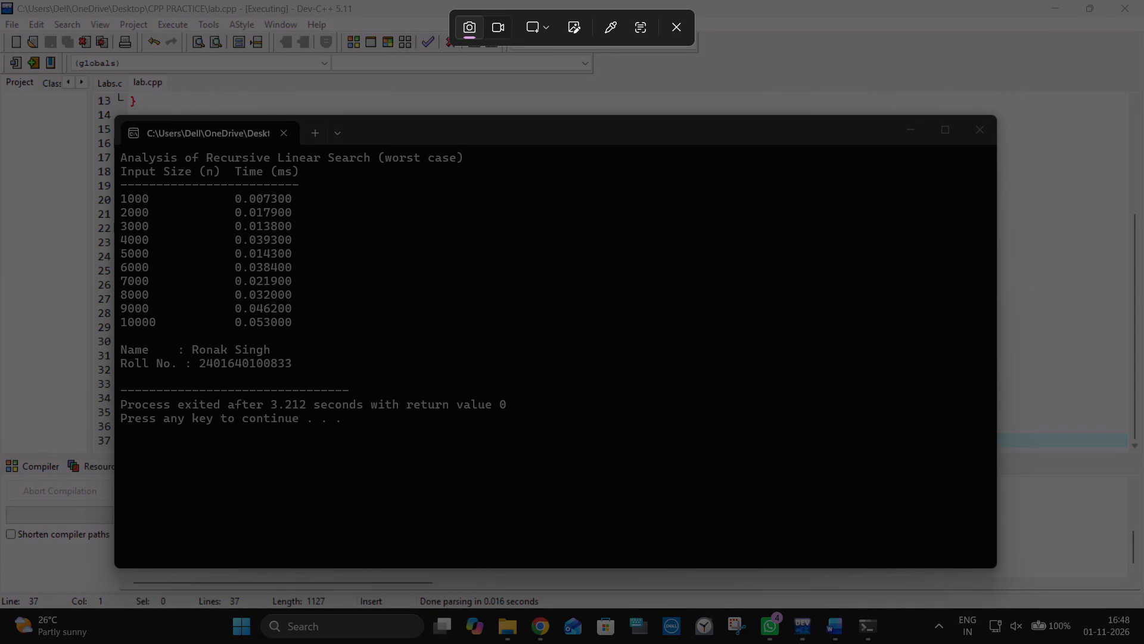
{"action": "left_click_drag", "start_coordinate": [118, 149], "coordinate": [557, 447]}
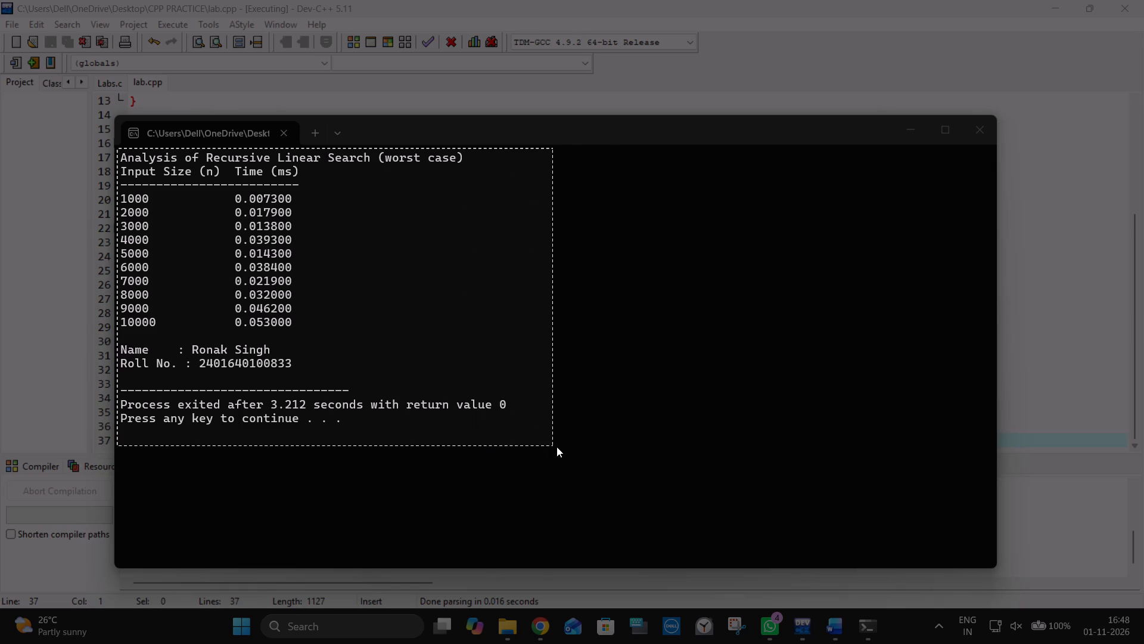
{"action": "left_click_drag", "start_coordinate": [557, 447], "coordinate": [804, 440]}
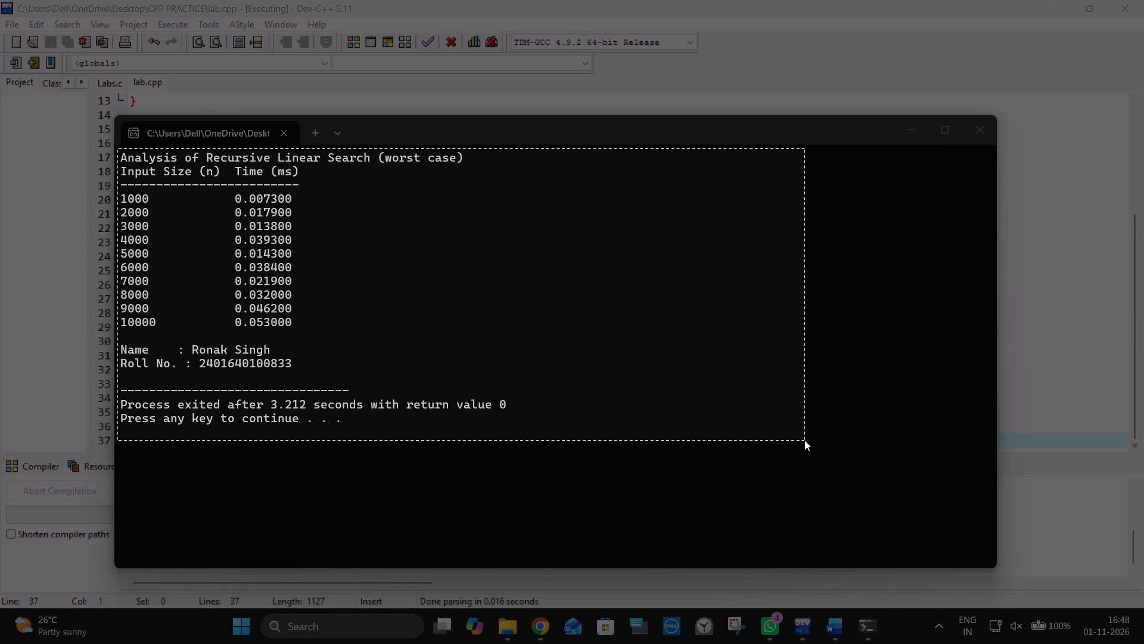
{"action": "left_click_drag", "start_coordinate": [804, 440], "coordinate": [827, 438]}
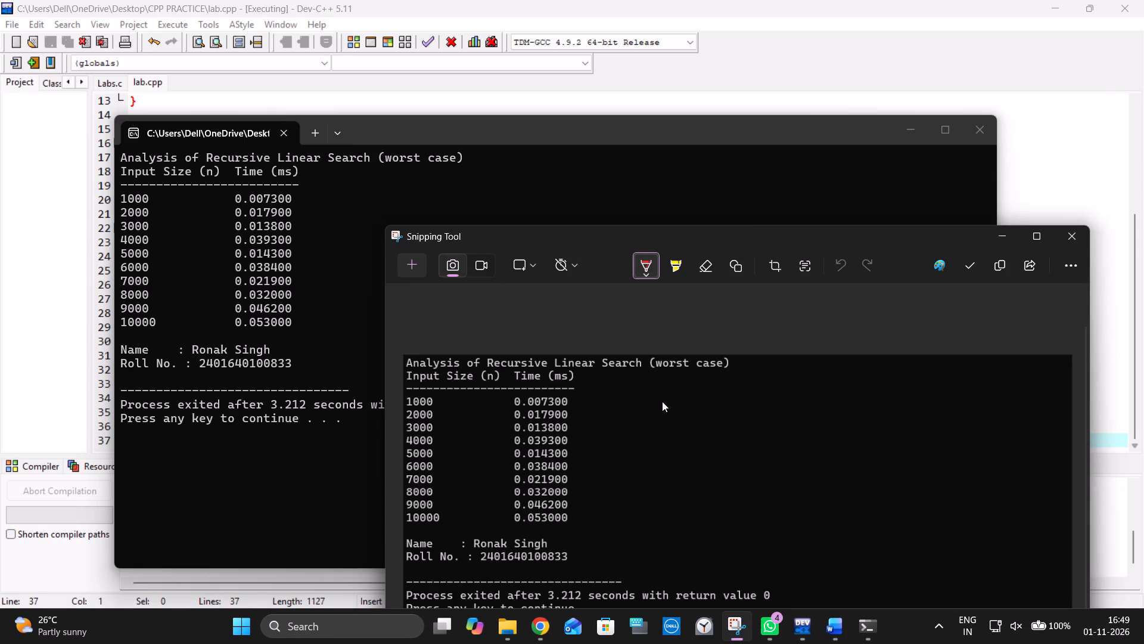
{"action": "key", "text": "ctrl+c"}
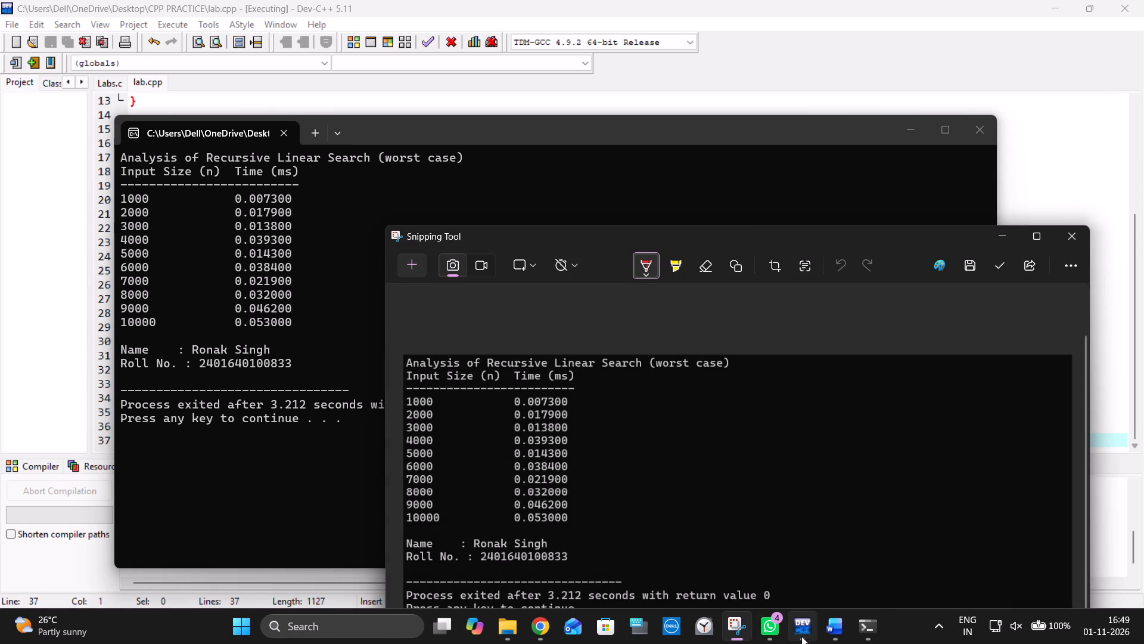
Switch to Word and replace the typed linear search output of Experiment 1 (a) with the captured image.
{"action": "left_click", "coordinate": [832, 625]}
{"action": "scroll", "coordinate": [394, 269], "scroll_direction": "down", "scroll_amount": 1}
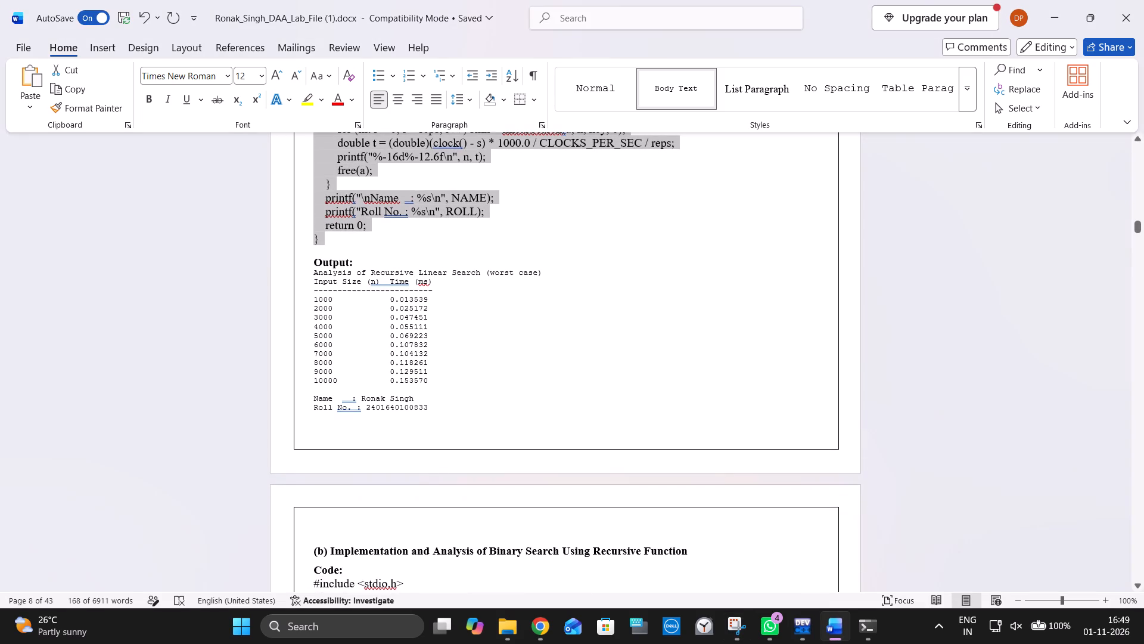
{"action": "left_click_drag", "start_coordinate": [312, 271], "coordinate": [478, 412]}
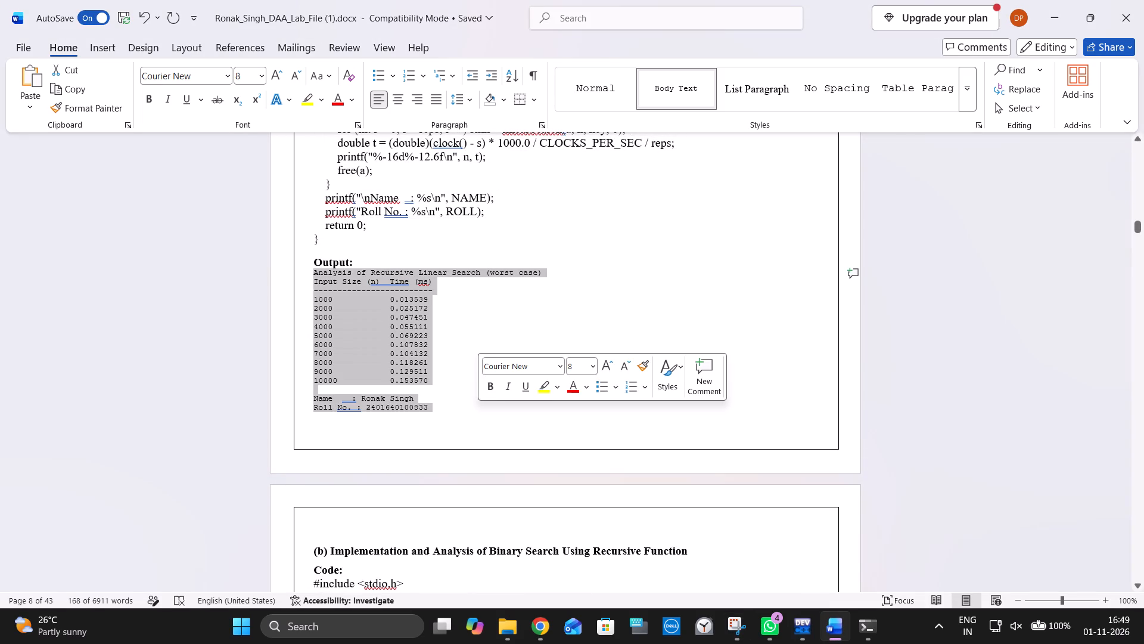
{"action": "key", "text": "ctrl+v"}
{"action": "scroll", "coordinate": [480, 399], "scroll_direction": "up", "scroll_amount": 5}
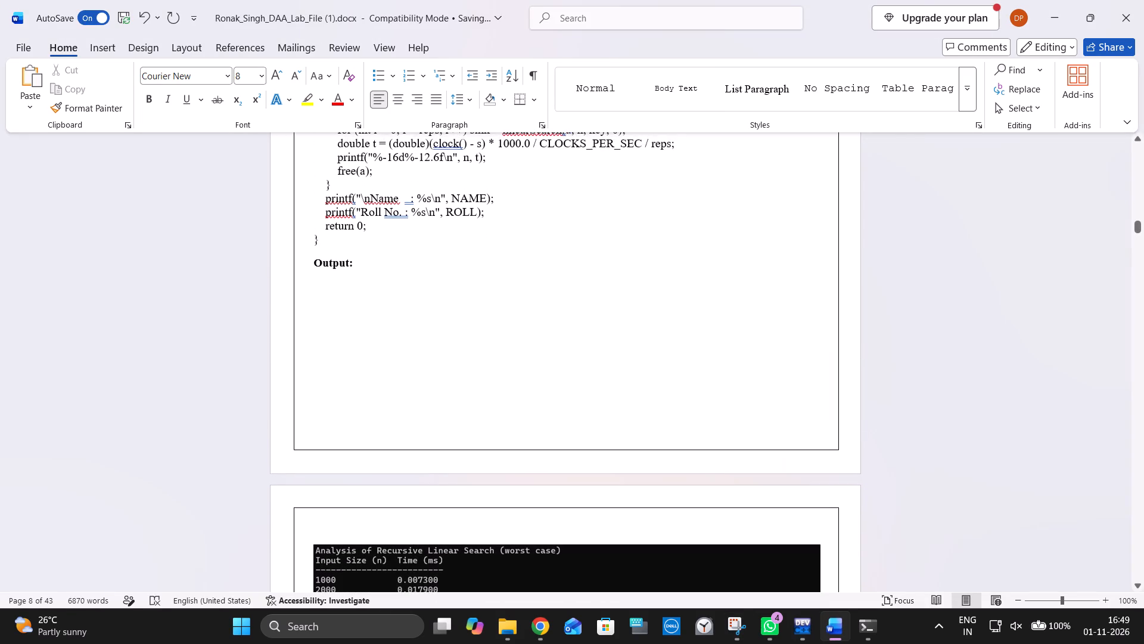
{"action": "scroll", "coordinate": [408, 306], "scroll_direction": "down", "scroll_amount": 10}
{"action": "scroll", "coordinate": [406, 308], "scroll_direction": "up", "scroll_amount": 9}
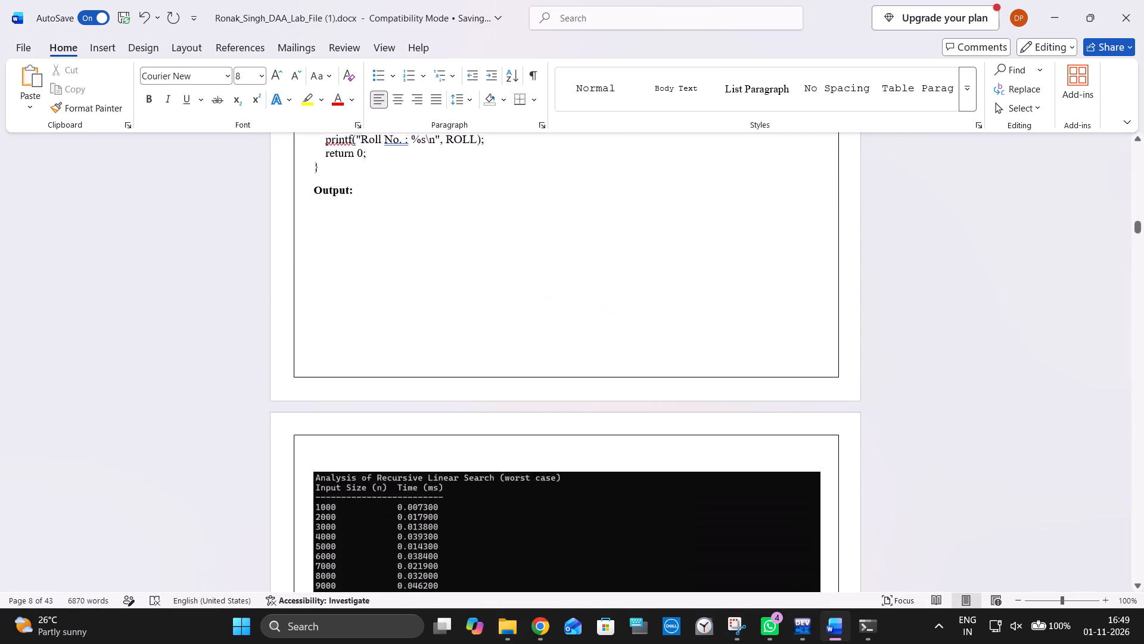
Add blank lines after the linear search code so the "Output:" heading moves onto the following page.
{"action": "scroll", "coordinate": [404, 305], "scroll_direction": "up", "scroll_amount": 1}
{"action": "left_click", "coordinate": [343, 250]}
{"action": "left_click", "coordinate": [345, 246]}
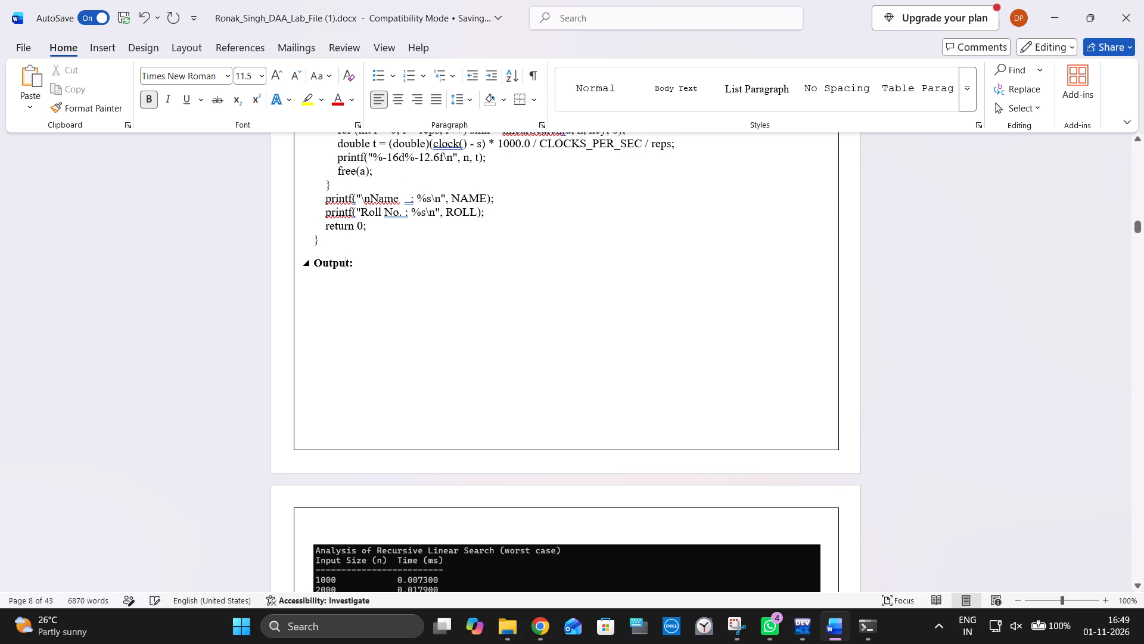
{"action": "left_click", "coordinate": [347, 241]}
{"action": "key", "text": "Return"}
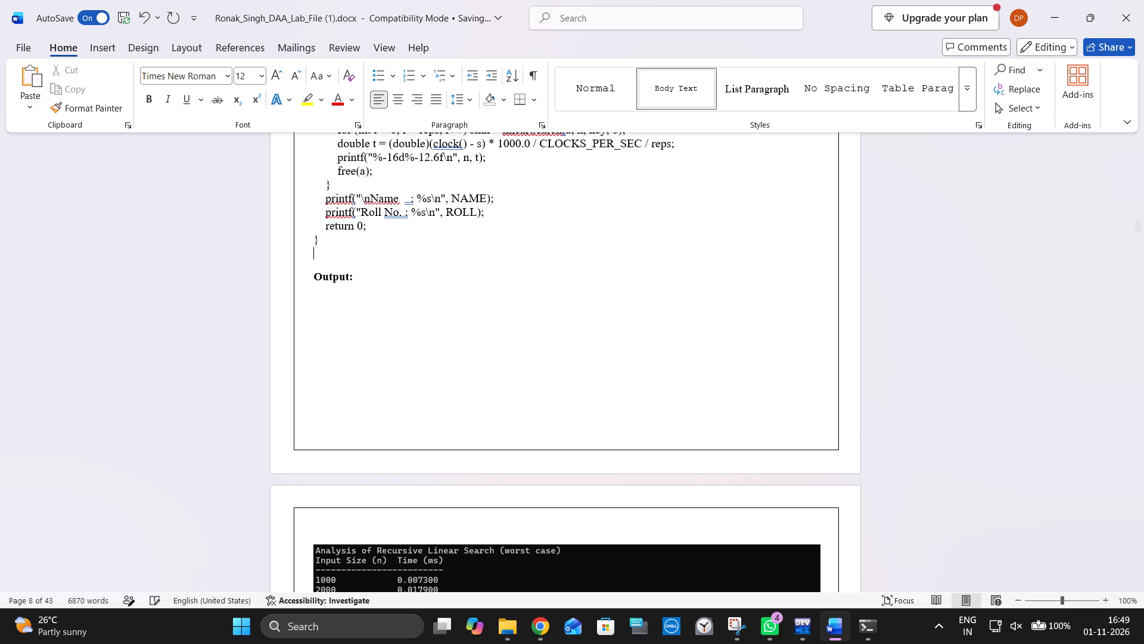
{"action": "key", "text": "Return"}
{"action": "key", "text": "Return"}
{"action": "key", "text": "Return"}
{"action": "key", "text": "Return"}
{"action": "key", "text": "Return"}
{"action": "key", "text": "Return"}
{"action": "key", "text": "Return"}
{"action": "key", "text": "Return"}
{"action": "key", "text": "Return"}
{"action": "key", "text": "Return"}
{"action": "key", "text": "Return"}
{"action": "scroll", "coordinate": [347, 240], "scroll_direction": "down", "scroll_amount": 8}
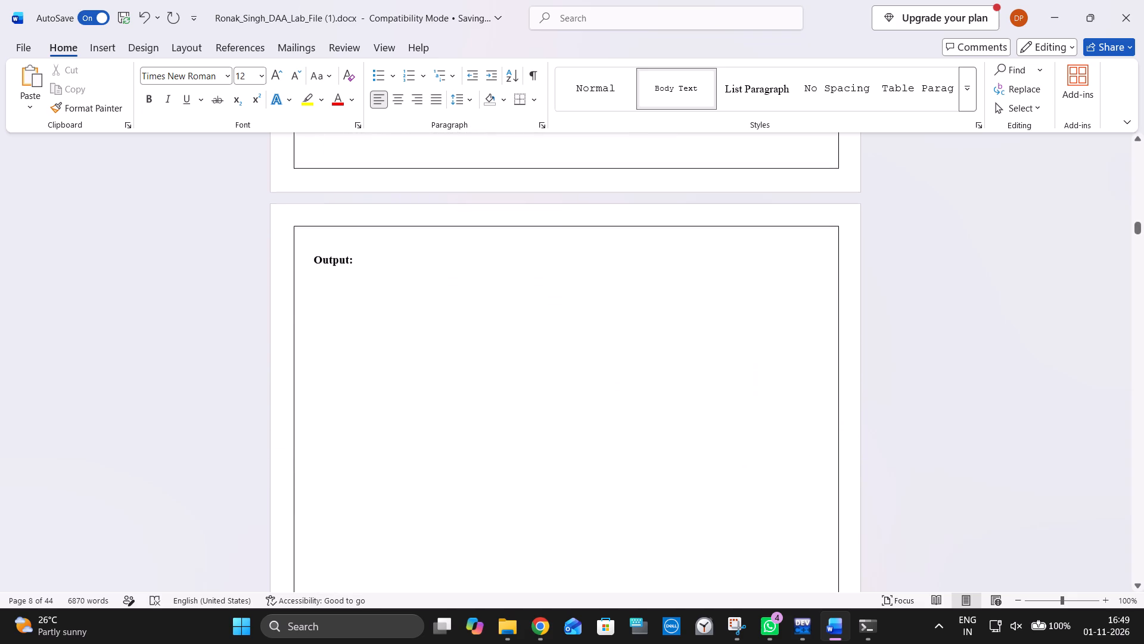
{"action": "scroll", "coordinate": [362, 271], "scroll_direction": "down", "scroll_amount": 6}
{"action": "scroll", "coordinate": [354, 442], "scroll_direction": "down", "scroll_amount": 12}
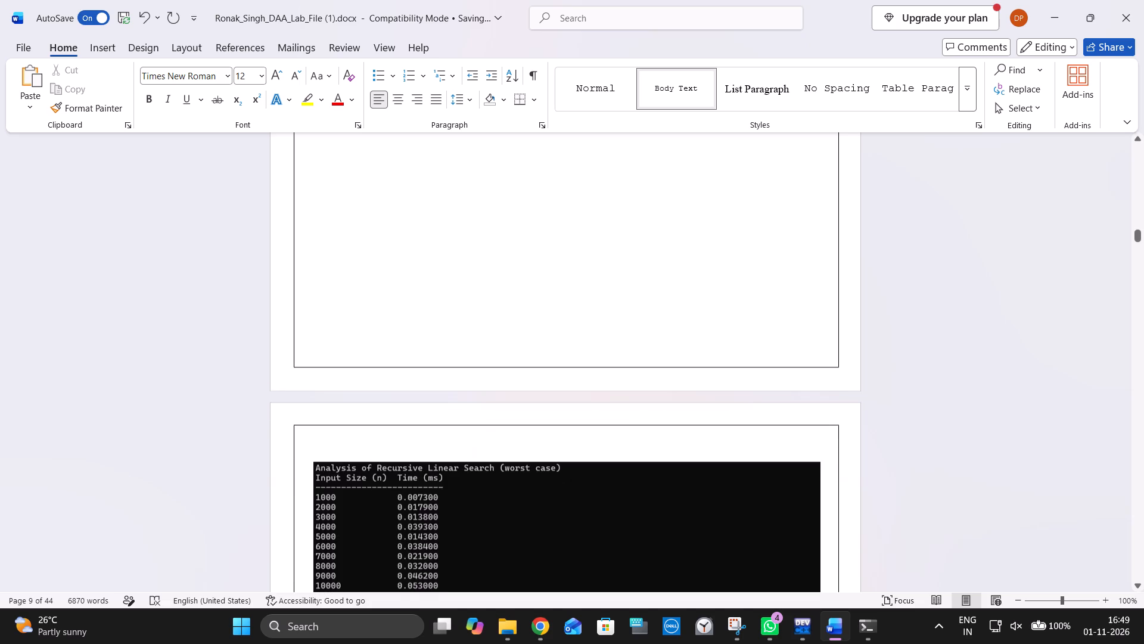
Remove the break after the "Output:" heading so the output image sits directly below it, keeping the heading's colon.
{"action": "left_click", "coordinate": [365, 348]}
{"action": "key", "text": "BackSpace"}
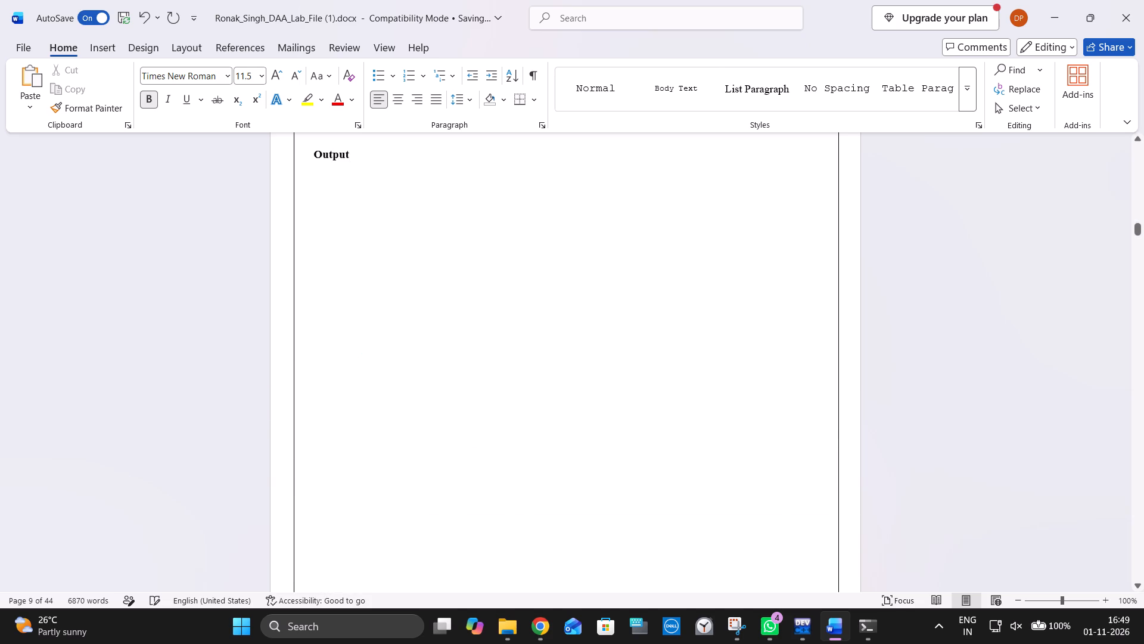
{"action": "key", "text": "Delete"}
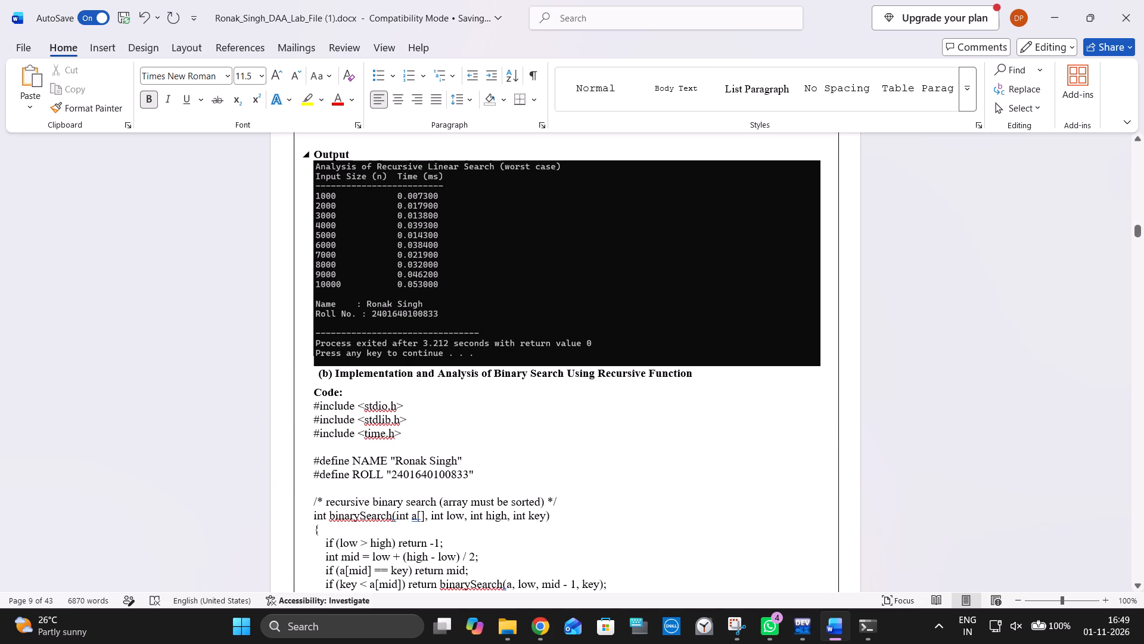
{"action": "key", "text": "shift+colon"}
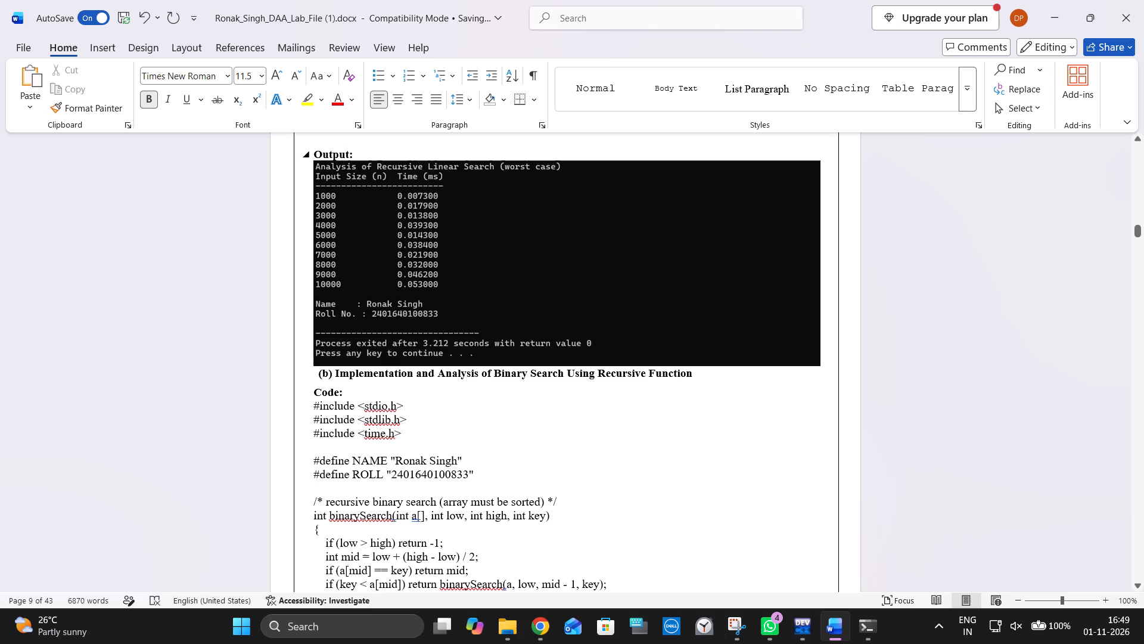
Add blank lines before the heading "(b) Implementation and Analysis of Binary Search Using Recursive Function" so it starts on a new page.
{"action": "left_click", "coordinate": [318, 373]}
{"action": "key", "text": "Return"}
{"action": "key", "text": "Return"}
{"action": "key", "text": "Return"}
{"action": "key", "text": "Return"}
{"action": "key", "text": "Return"}
{"action": "key", "text": "Return"}
{"action": "key", "text": "Return"}
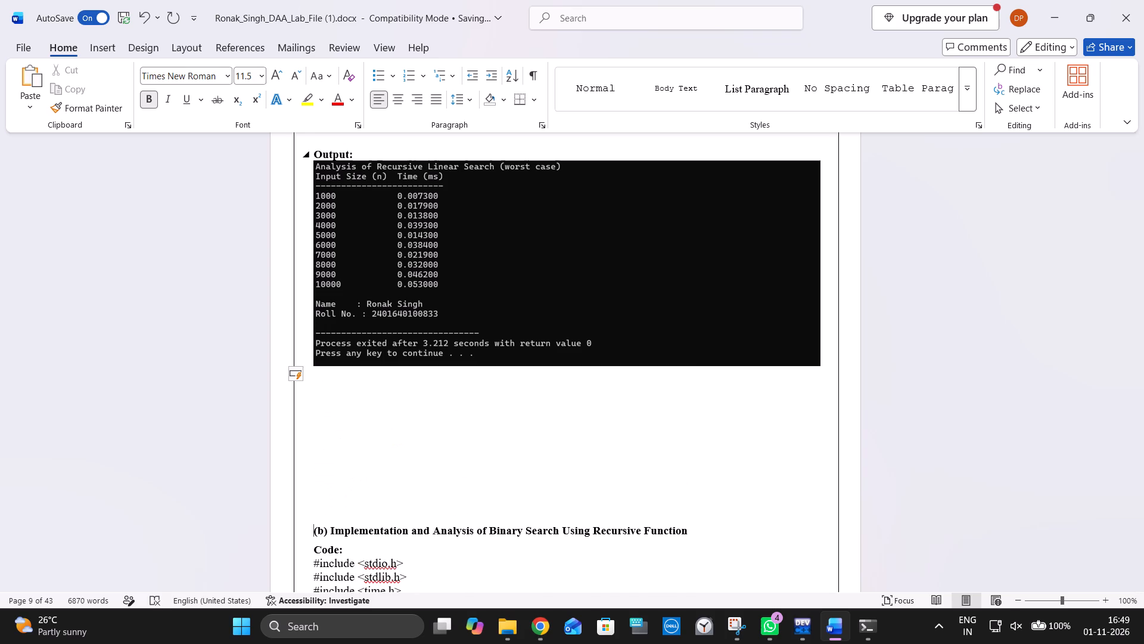
{"action": "key", "text": "Return"}
{"action": "key", "text": "Return"}
{"action": "key", "text": "Return"}
{"action": "key", "text": "Return"}
{"action": "key", "text": "Return"}
{"action": "key", "text": "Return"}
{"action": "key", "text": "Return"}
{"action": "key", "text": "Return"}
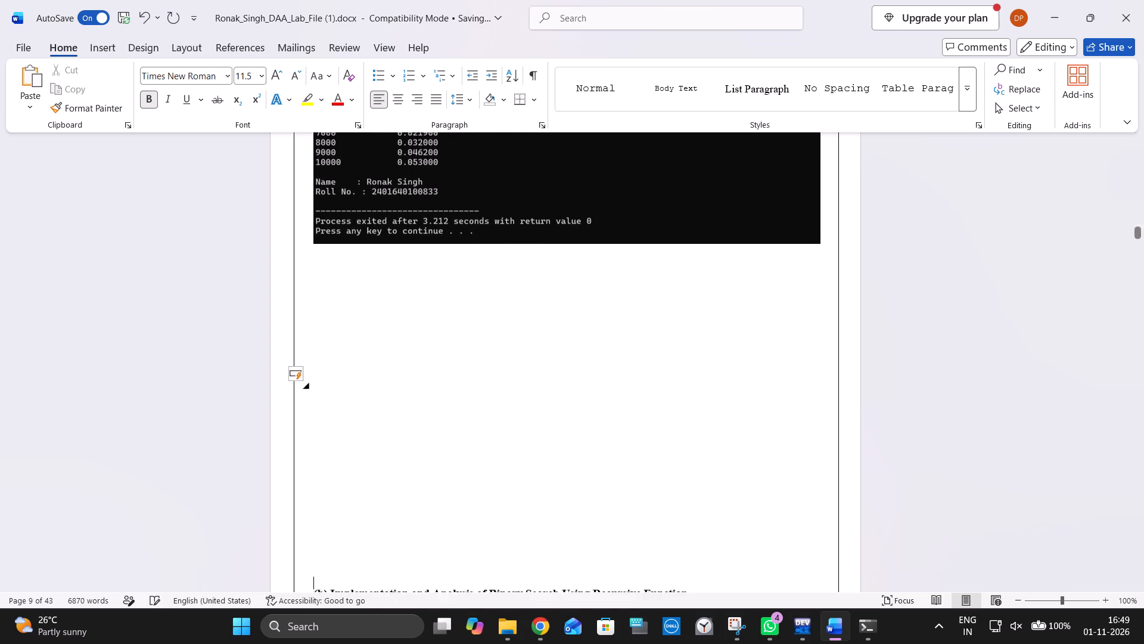
{"action": "key", "text": "Return"}
{"action": "key", "text": "Return"}
{"action": "key", "text": "Return"}
{"action": "key", "text": "Return"}
{"action": "key", "text": "Return"}
{"action": "key", "text": "Return"}
{"action": "key", "text": "Return"}
{"action": "key", "text": "Return"}
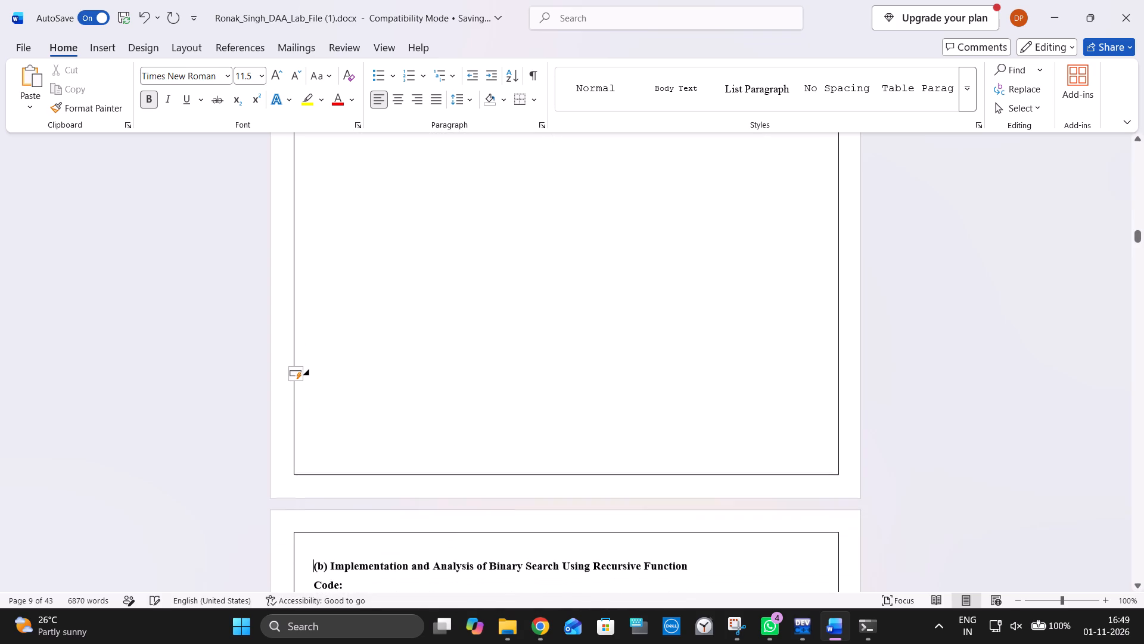
{"action": "scroll", "coordinate": [318, 373], "scroll_direction": "up", "scroll_amount": 15}
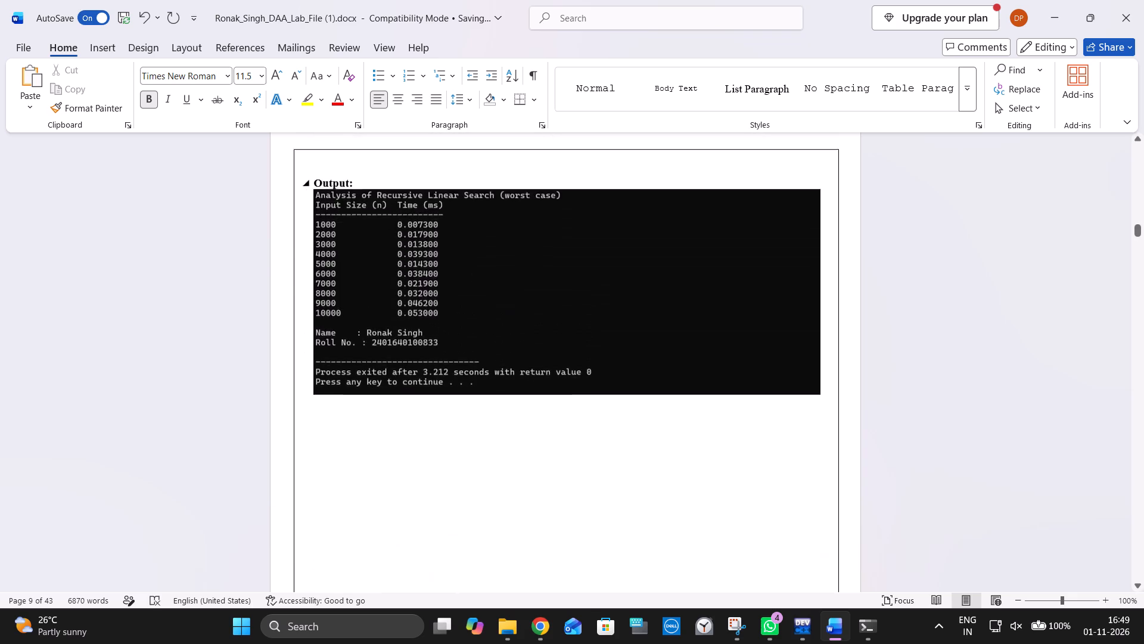
{"action": "scroll", "coordinate": [318, 373], "scroll_direction": "up", "scroll_amount": 2}
{"action": "scroll", "coordinate": [487, 355], "scroll_direction": "up", "scroll_amount": 3}
Insert a page break after the typed binary search output at the end of Experiment 1 (b).
{"action": "scroll", "coordinate": [487, 355], "scroll_direction": "down", "scroll_amount": 20}
{"action": "scroll", "coordinate": [487, 355], "scroll_direction": "down", "scroll_amount": 1}
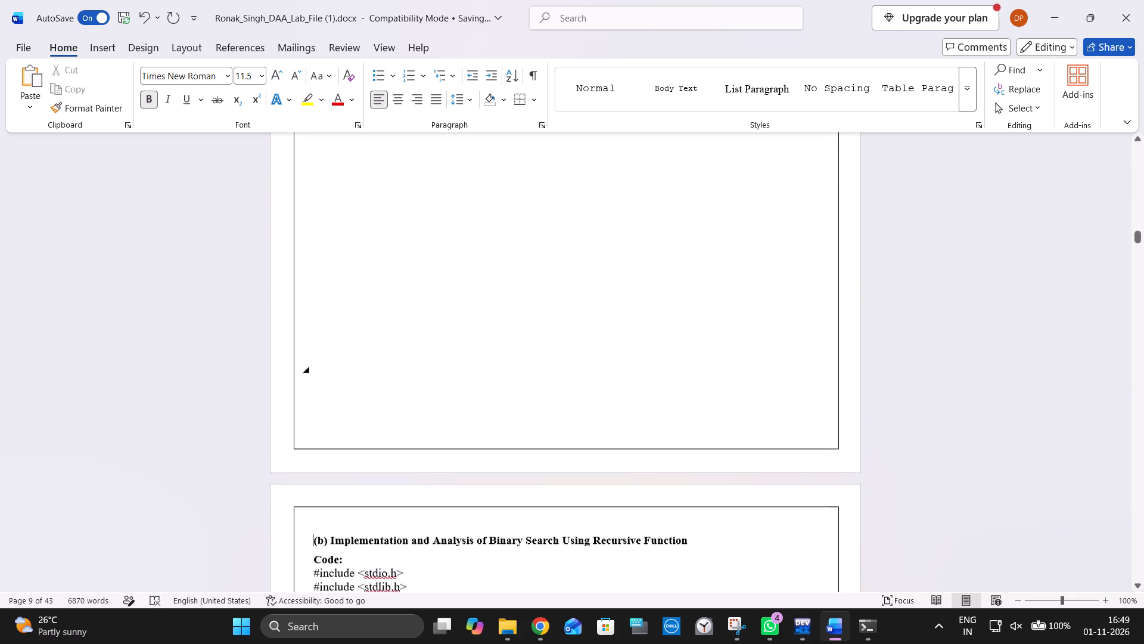
{"action": "scroll", "coordinate": [487, 355], "scroll_direction": "down", "scroll_amount": 20}
{"action": "scroll", "coordinate": [487, 355], "scroll_direction": "down", "scroll_amount": 7}
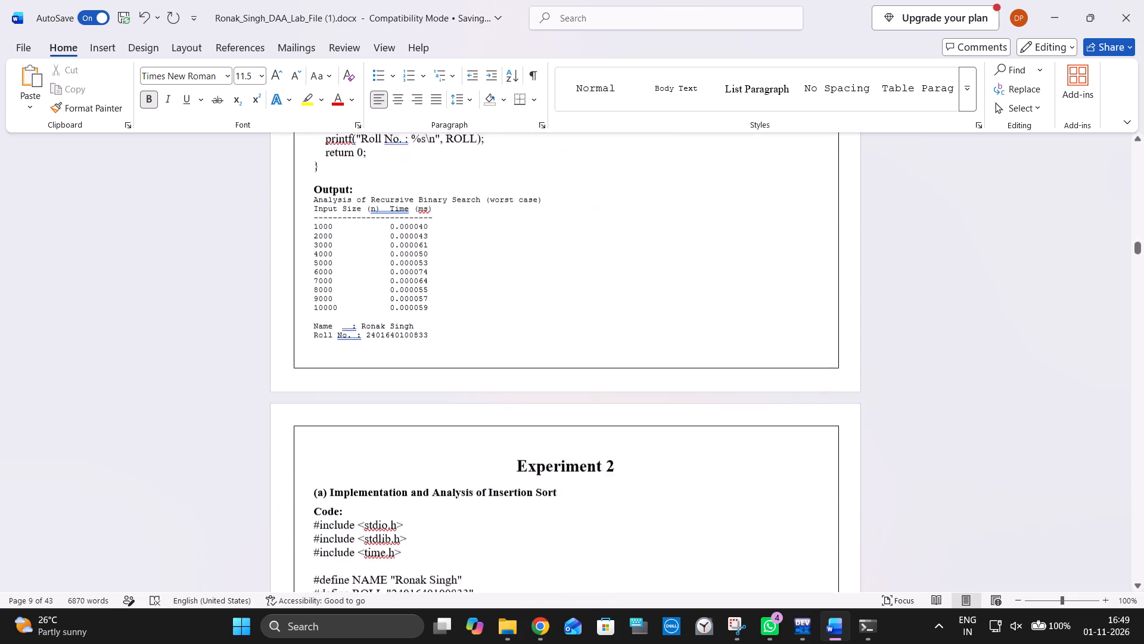
{"action": "scroll", "coordinate": [487, 355], "scroll_direction": "up", "scroll_amount": 4}
{"action": "left_click", "coordinate": [342, 264]}
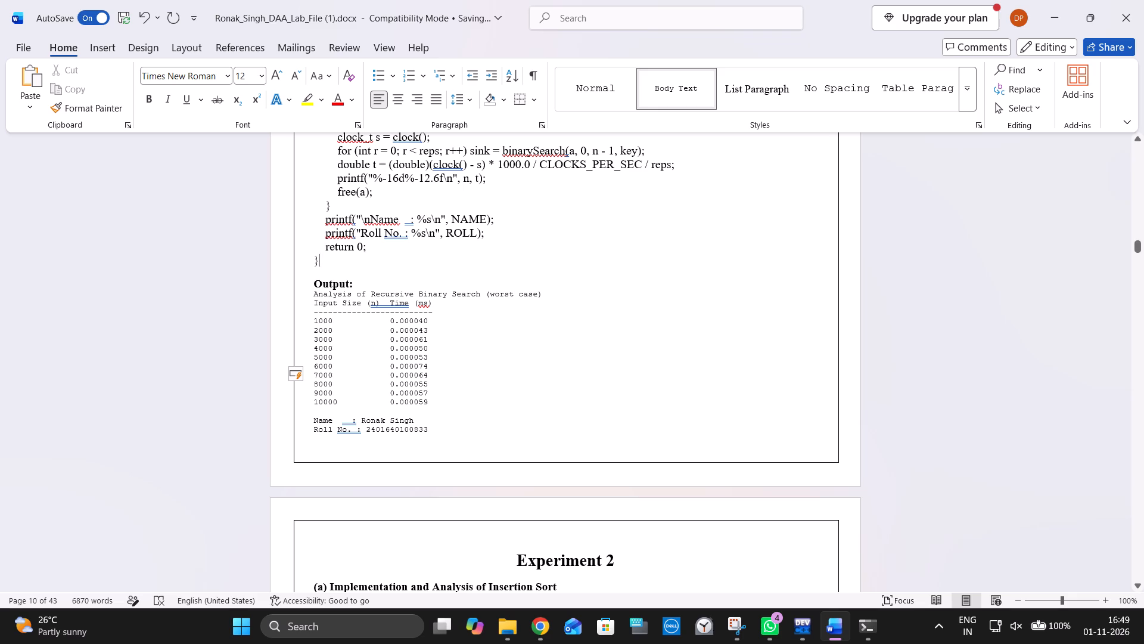
{"action": "left_click", "coordinate": [500, 427]}
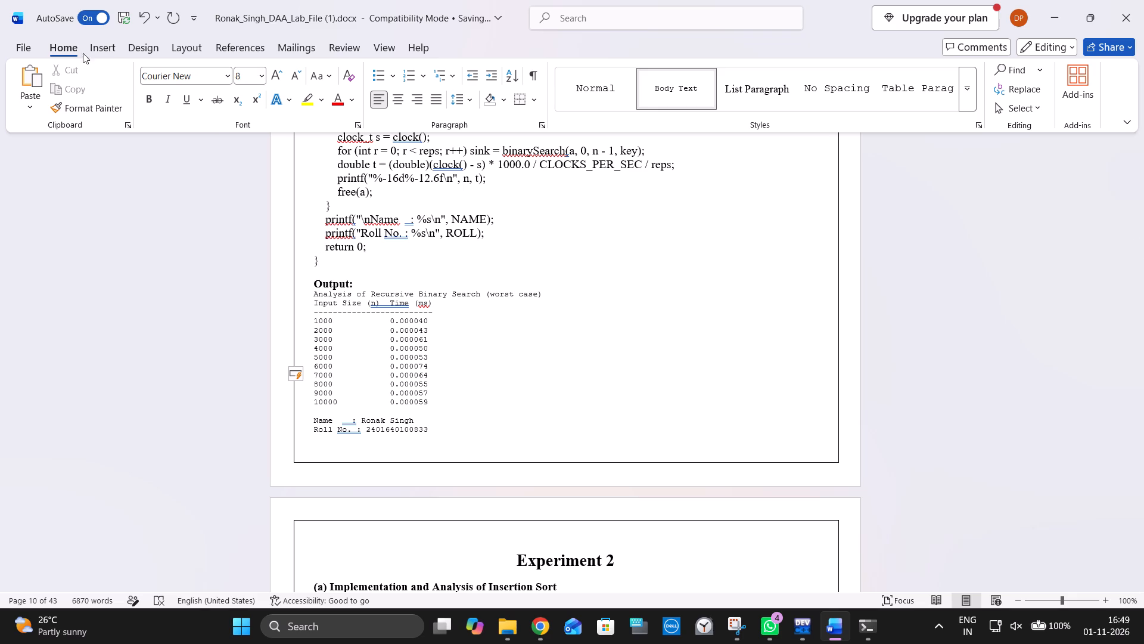
{"action": "left_click", "coordinate": [91, 46]}
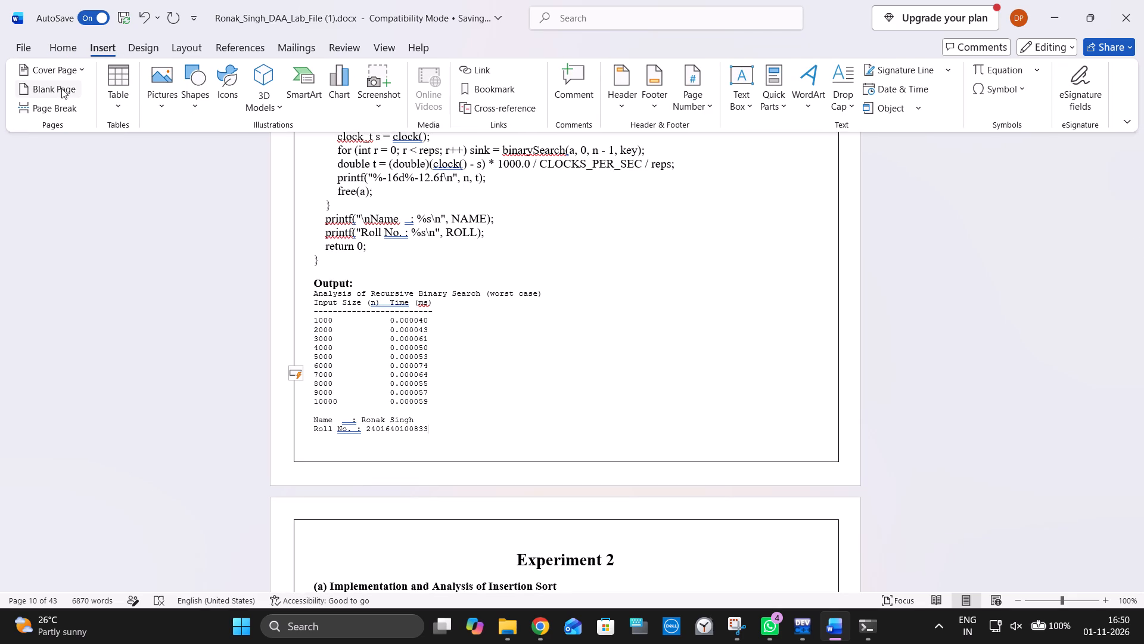
{"action": "left_click", "coordinate": [66, 111]}
Delete the surplus blank page between the binary search output and the Experiment 2 heading.
{"action": "scroll", "coordinate": [424, 340], "scroll_direction": "down", "scroll_amount": 4}
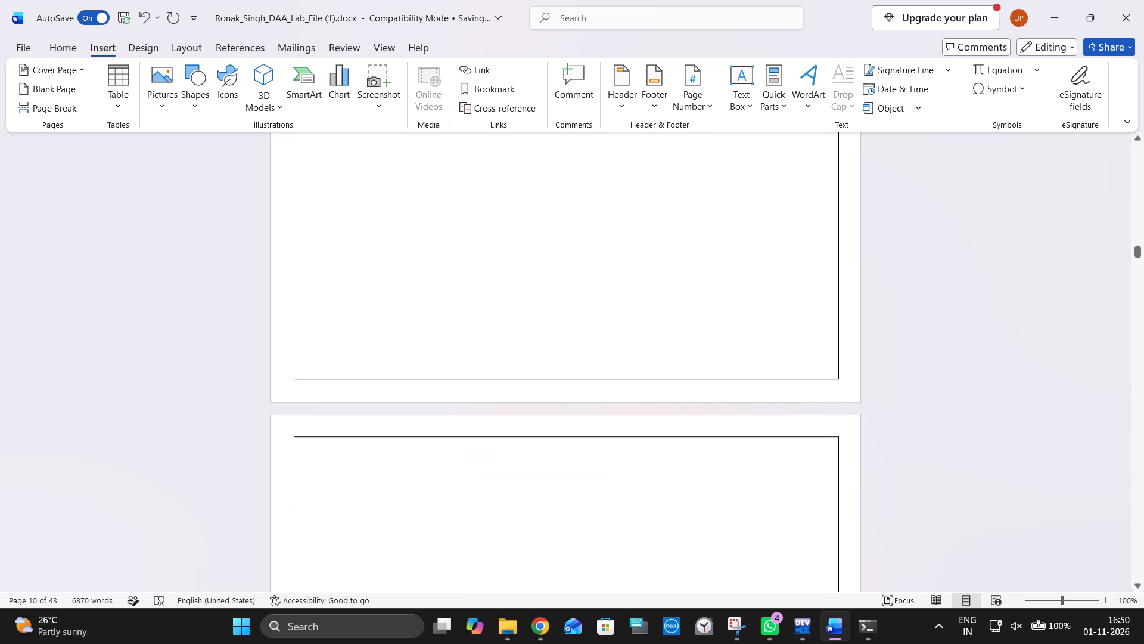
{"action": "scroll", "coordinate": [424, 340], "scroll_direction": "down", "scroll_amount": 7}
{"action": "scroll", "coordinate": [424, 340], "scroll_direction": "up", "scroll_amount": 1}
{"action": "scroll", "coordinate": [424, 340], "scroll_direction": "down", "scroll_amount": 5}
{"action": "scroll", "coordinate": [424, 340], "scroll_direction": "up", "scroll_amount": 1}
{"action": "scroll", "coordinate": [424, 340], "scroll_direction": "down", "scroll_amount": 15}
{"action": "scroll", "coordinate": [424, 340], "scroll_direction": "up", "scroll_amount": 4}
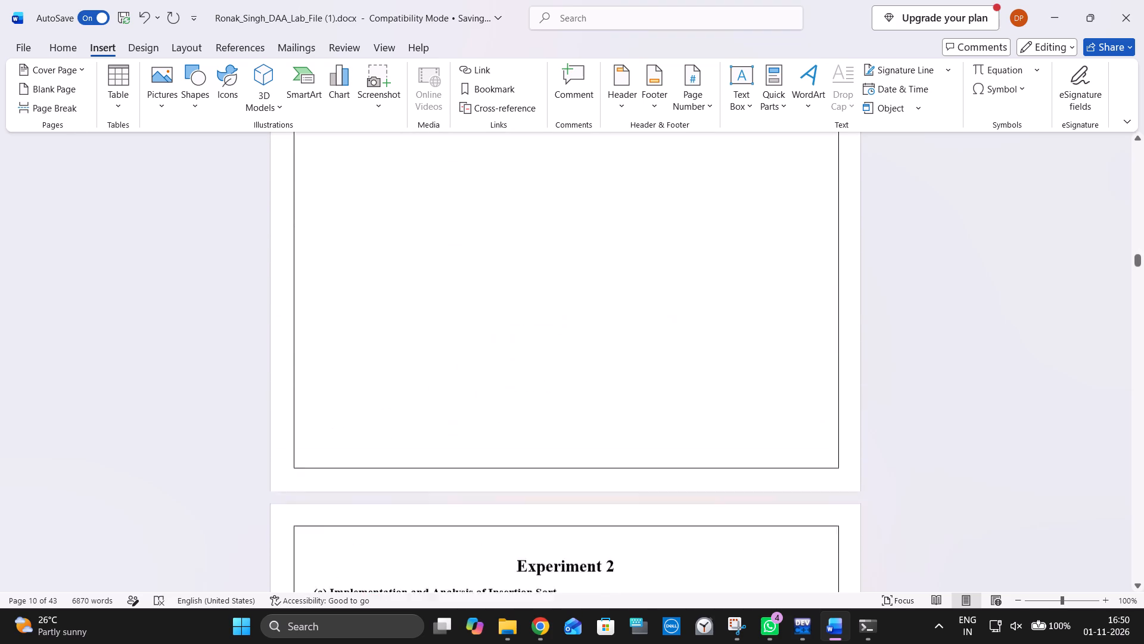
{"action": "scroll", "coordinate": [424, 340], "scroll_direction": "up", "scroll_amount": 20}
{"action": "scroll", "coordinate": [424, 340], "scroll_direction": "up", "scroll_amount": 13}
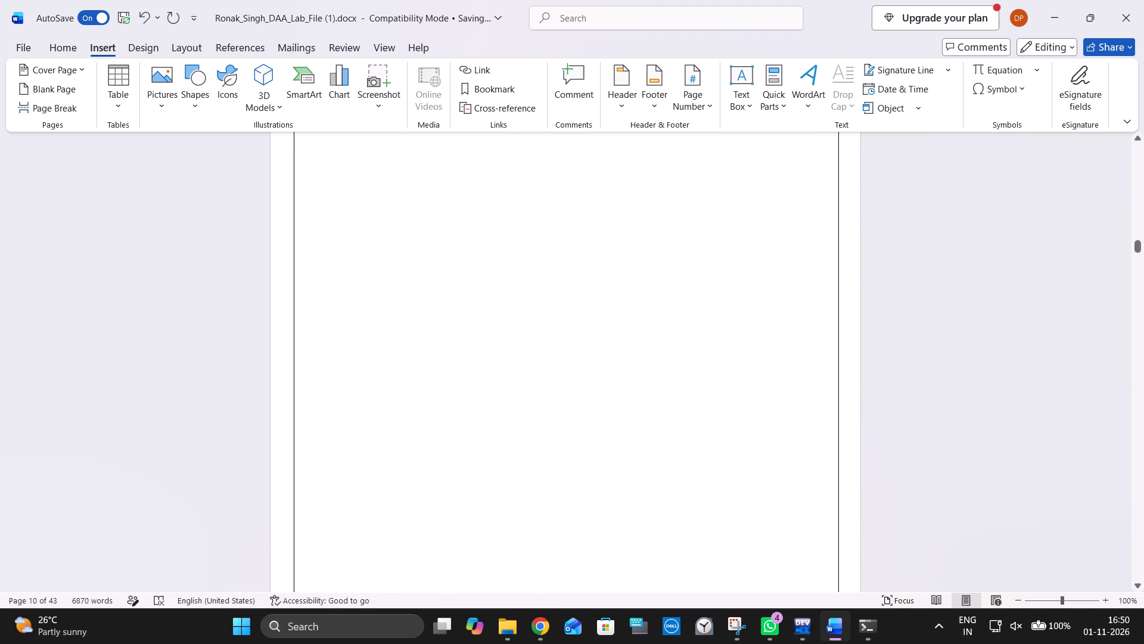
{"action": "scroll", "coordinate": [424, 340], "scroll_direction": "up", "scroll_amount": 11}
{"action": "left_click", "coordinate": [391, 394]}
{"action": "key", "text": "BackSpace"}
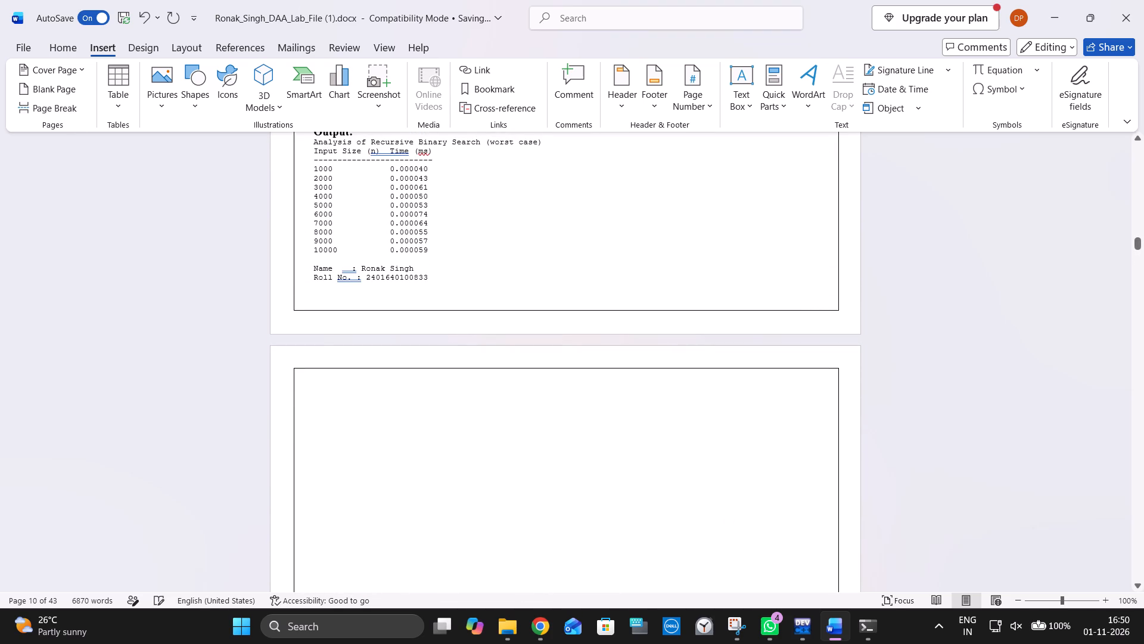
{"action": "key", "text": "BackSpace"}
{"action": "key", "text": "BackSpace"}
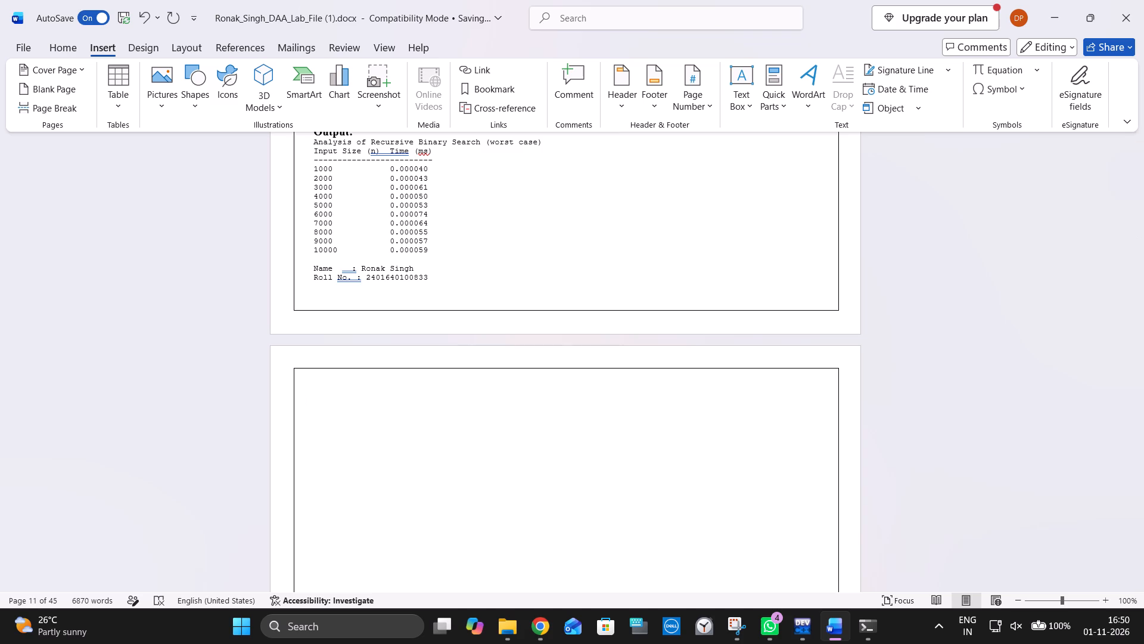
Add blank lines after the binary search code so the "Output:" heading moves onto the following page.
{"action": "scroll", "coordinate": [391, 394], "scroll_direction": "up", "scroll_amount": 2}
{"action": "left_click", "coordinate": [329, 193]}
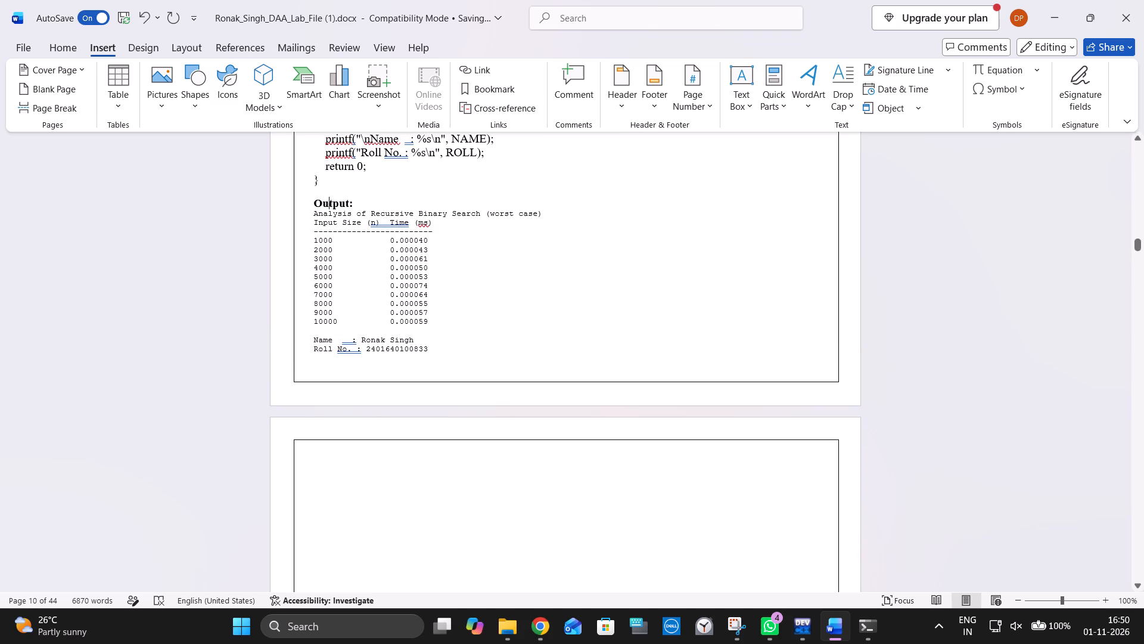
{"action": "left_click", "coordinate": [332, 183]}
{"action": "key", "text": "Return"}
{"action": "key", "text": "Return"}
{"action": "key", "text": "Return"}
{"action": "key", "text": "Return"}
{"action": "key", "text": "Return"}
{"action": "key", "text": "Return"}
{"action": "key", "text": "Return"}
{"action": "key", "text": "Return"}
{"action": "key", "text": "Return"}
{"action": "key", "text": "Return"}
{"action": "key", "text": "Return"}
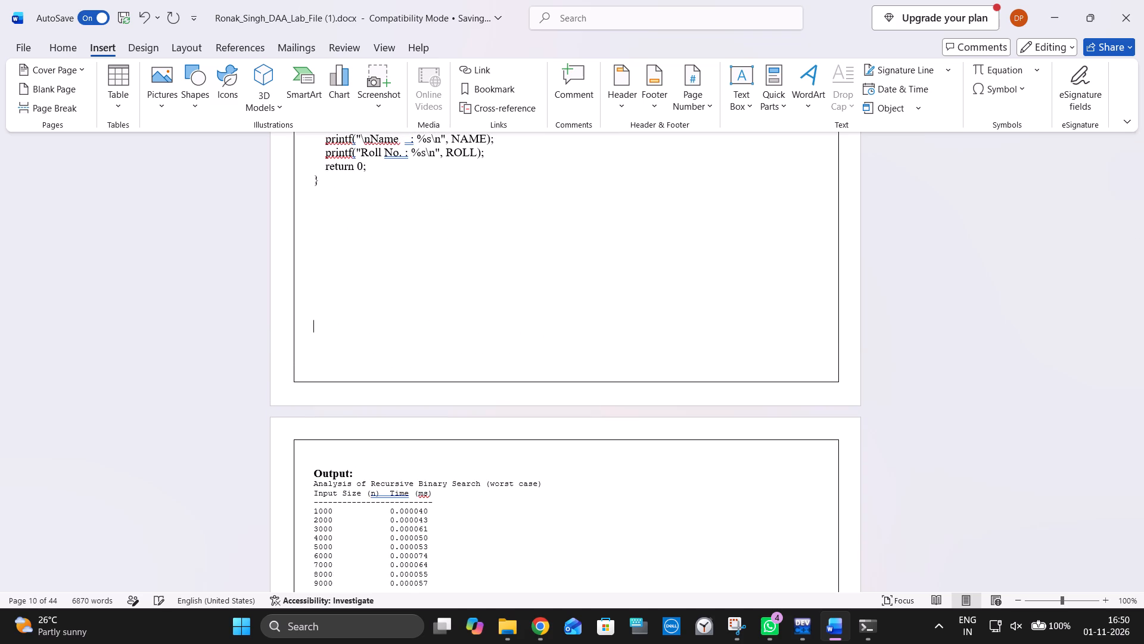
Check the page layout of Experiment 1 around the linear search and binary search outputs.
{"action": "scroll", "coordinate": [332, 183], "scroll_direction": "down", "scroll_amount": 17}
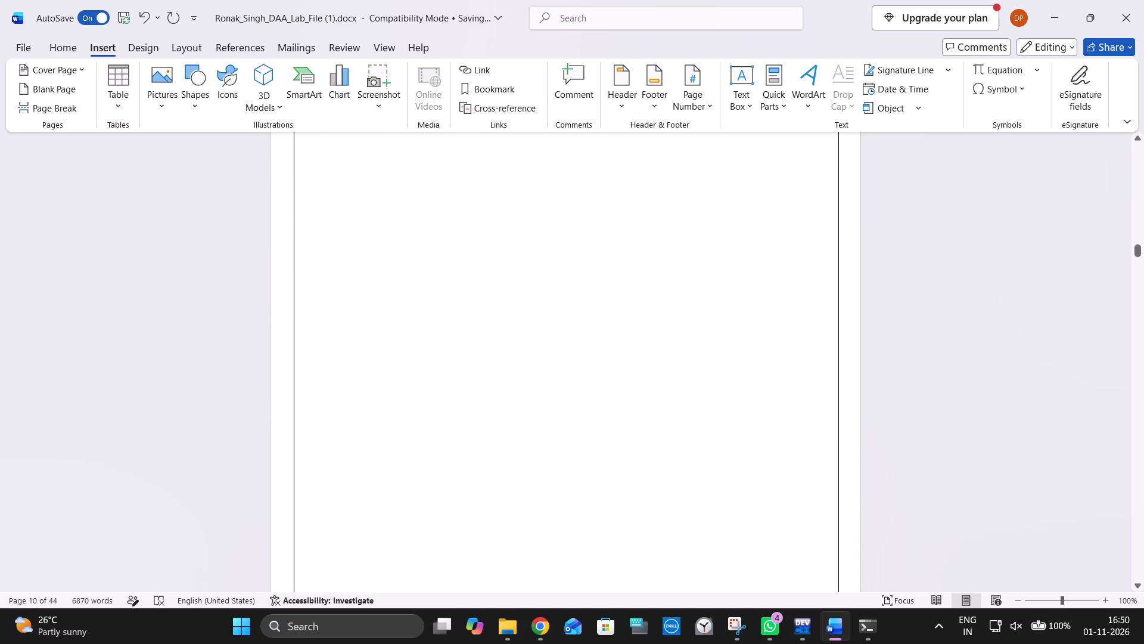
{"action": "scroll", "coordinate": [332, 183], "scroll_direction": "down", "scroll_amount": 11}
{"action": "scroll", "coordinate": [332, 183], "scroll_direction": "up", "scroll_amount": 20}
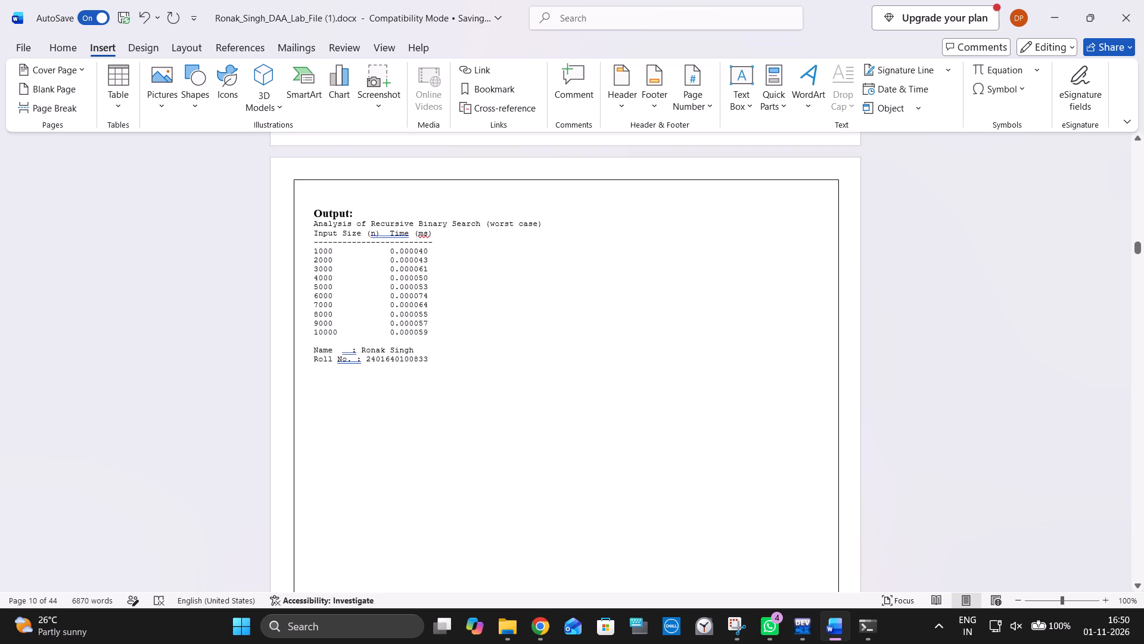
{"action": "scroll", "coordinate": [332, 183], "scroll_direction": "up", "scroll_amount": 20}
{"action": "scroll", "coordinate": [332, 183], "scroll_direction": "up", "scroll_amount": 3}
{"action": "scroll", "coordinate": [332, 183], "scroll_direction": "down", "scroll_amount": 5}
{"action": "scroll", "coordinate": [332, 183], "scroll_direction": "up", "scroll_amount": 5}
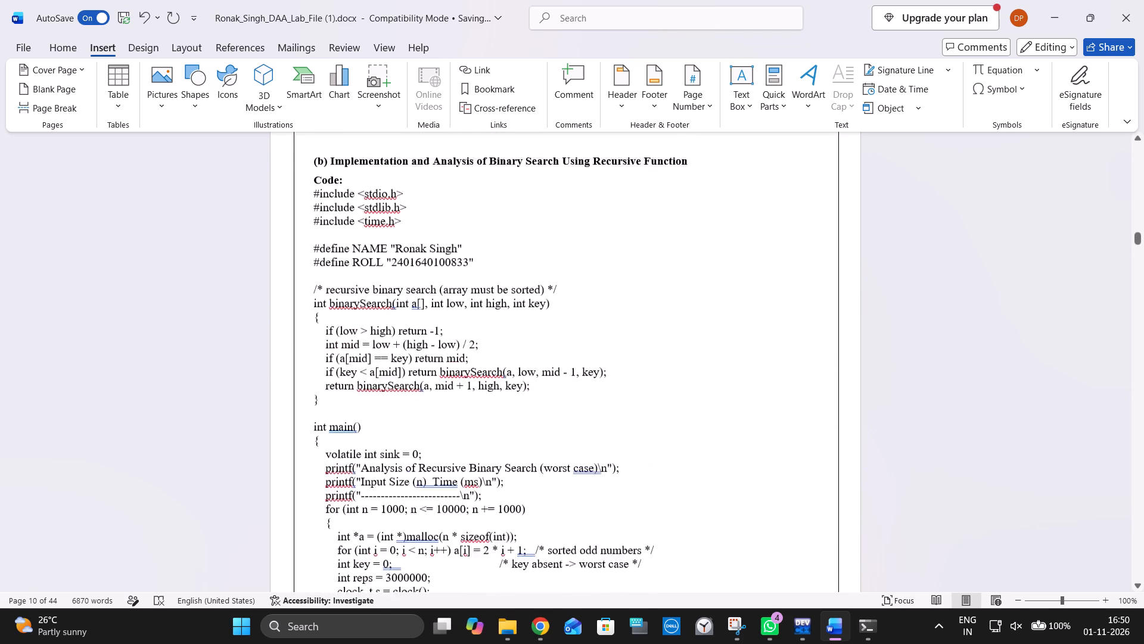
{"action": "scroll", "coordinate": [332, 183], "scroll_direction": "up", "scroll_amount": 20}
{"action": "scroll", "coordinate": [332, 183], "scroll_direction": "up", "scroll_amount": 10}
{"action": "scroll", "coordinate": [332, 183], "scroll_direction": "down", "scroll_amount": 5}
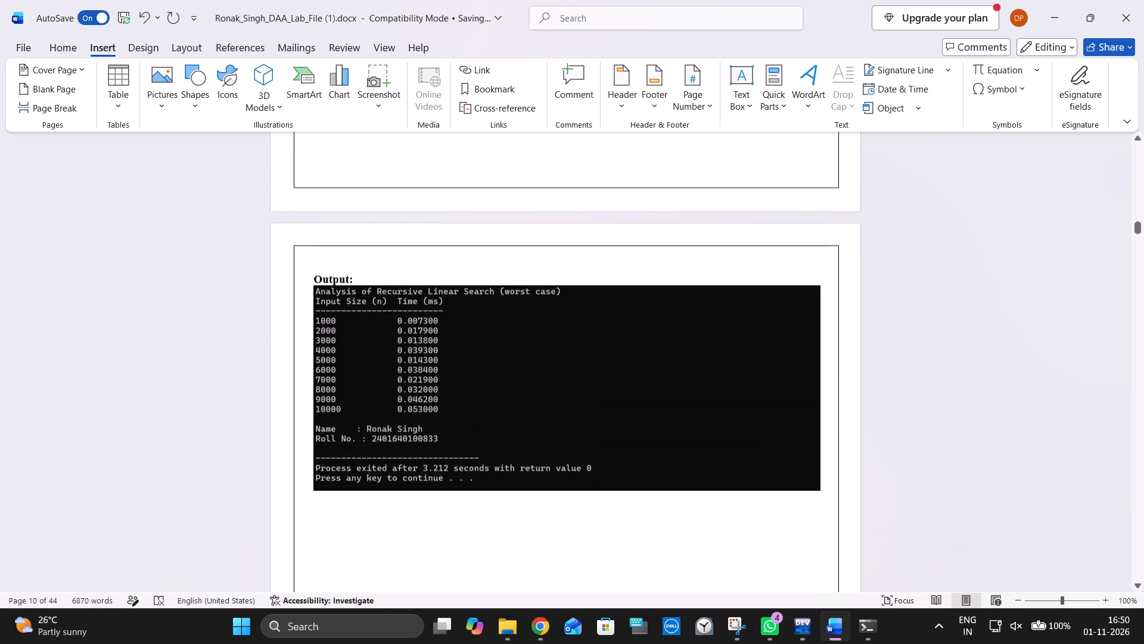
{"action": "scroll", "coordinate": [332, 183], "scroll_direction": "down", "scroll_amount": 10}
{"action": "scroll", "coordinate": [332, 183], "scroll_direction": "down", "scroll_amount": 18}
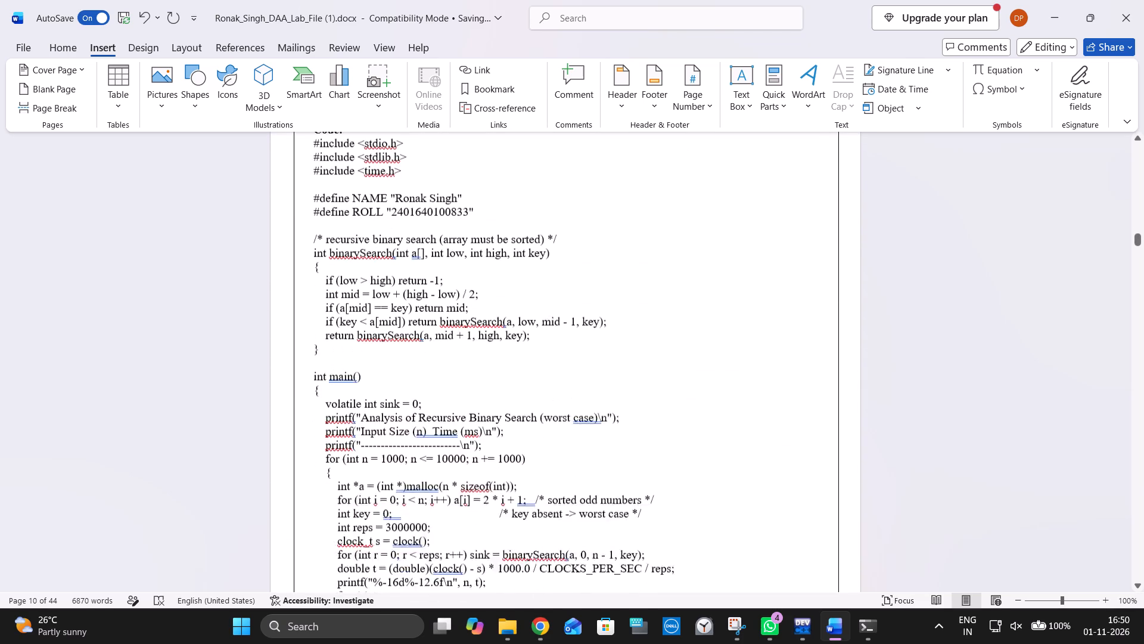
{"action": "scroll", "coordinate": [336, 197], "scroll_direction": "down", "scroll_amount": 7}
Copy the complete recursive binary search code of Experiment 1 (b), from the first #include to the closing brace.
{"action": "scroll", "coordinate": [336, 197], "scroll_direction": "up", "scroll_amount": 9}
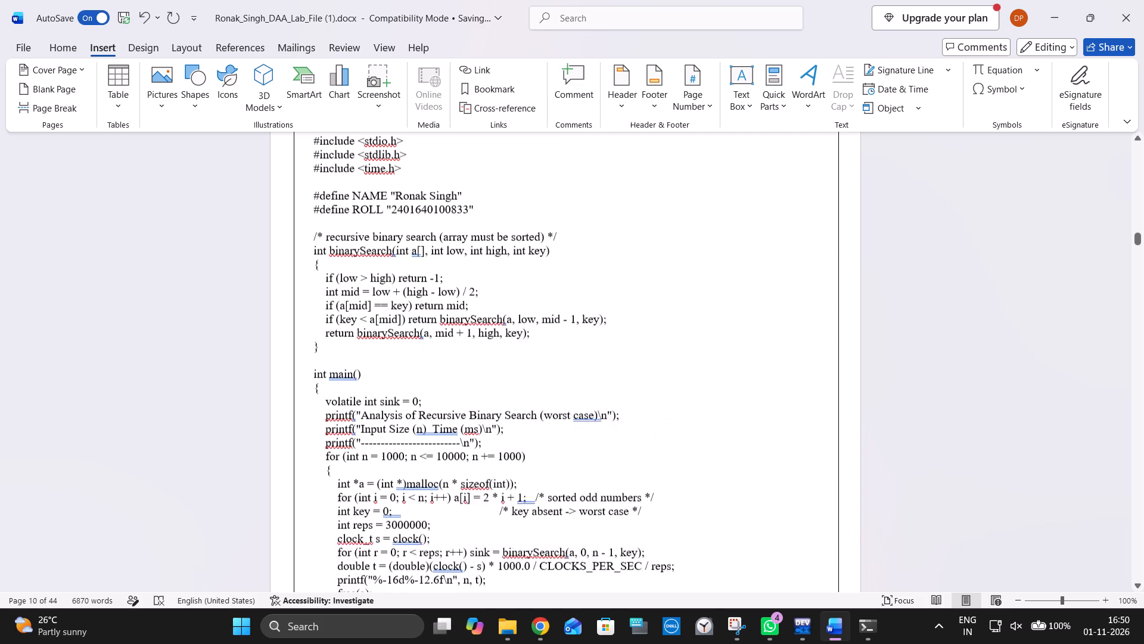
{"action": "scroll", "coordinate": [338, 181], "scroll_direction": "up", "scroll_amount": 1}
{"action": "left_click_drag", "start_coordinate": [312, 195], "coordinate": [337, 617]}
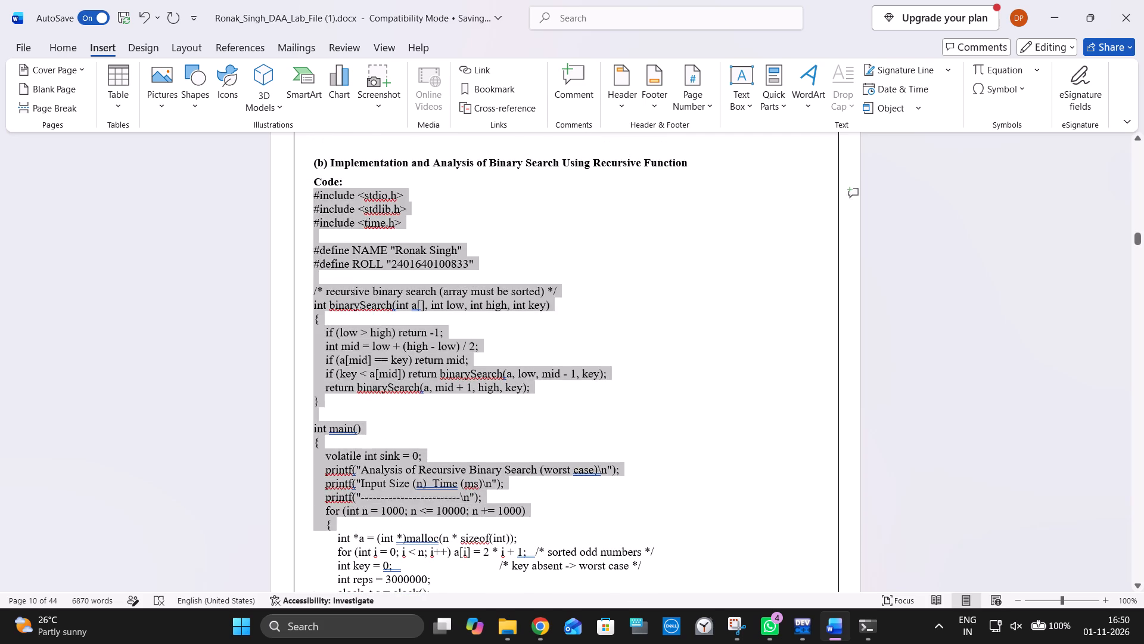
{"action": "left_click_drag", "start_coordinate": [337, 617], "coordinate": [333, 205]}
{"action": "key", "text": "ctrl+c"}
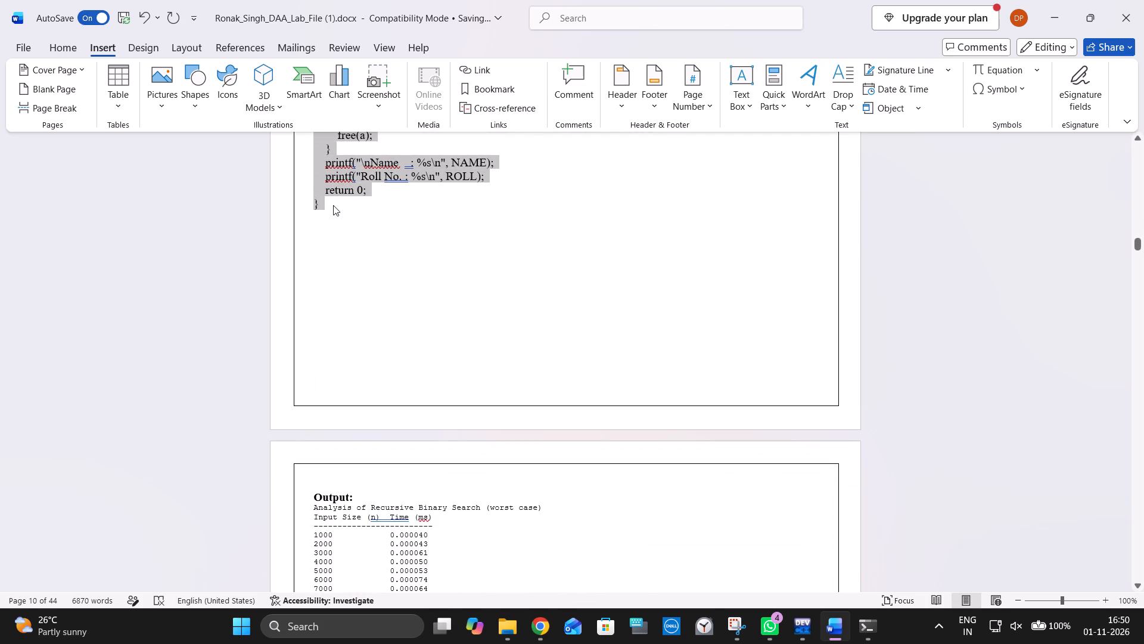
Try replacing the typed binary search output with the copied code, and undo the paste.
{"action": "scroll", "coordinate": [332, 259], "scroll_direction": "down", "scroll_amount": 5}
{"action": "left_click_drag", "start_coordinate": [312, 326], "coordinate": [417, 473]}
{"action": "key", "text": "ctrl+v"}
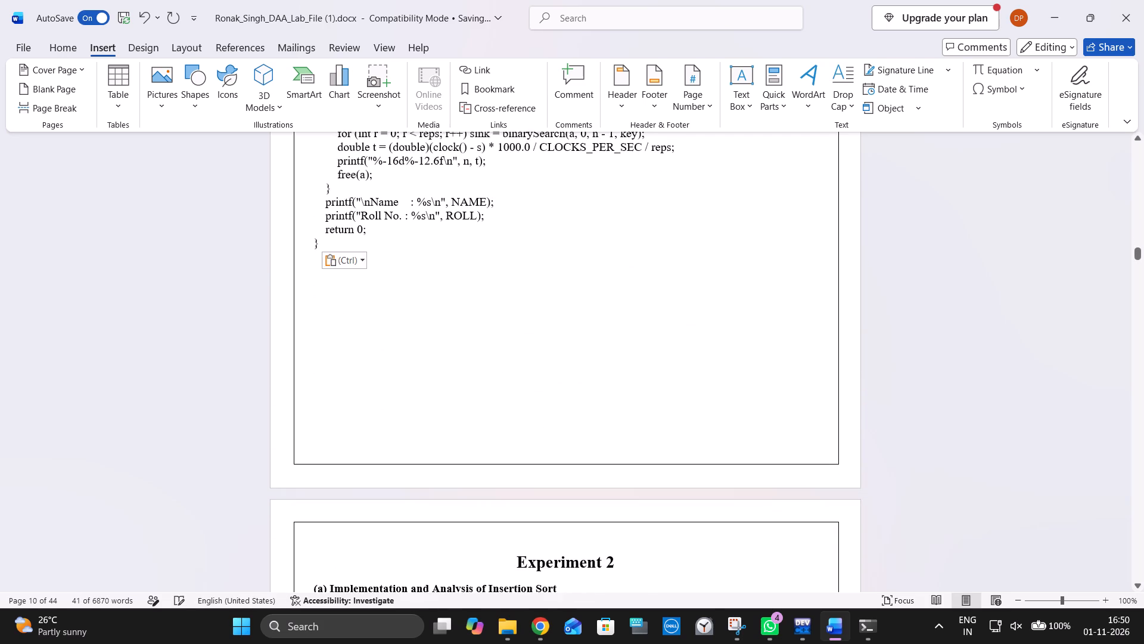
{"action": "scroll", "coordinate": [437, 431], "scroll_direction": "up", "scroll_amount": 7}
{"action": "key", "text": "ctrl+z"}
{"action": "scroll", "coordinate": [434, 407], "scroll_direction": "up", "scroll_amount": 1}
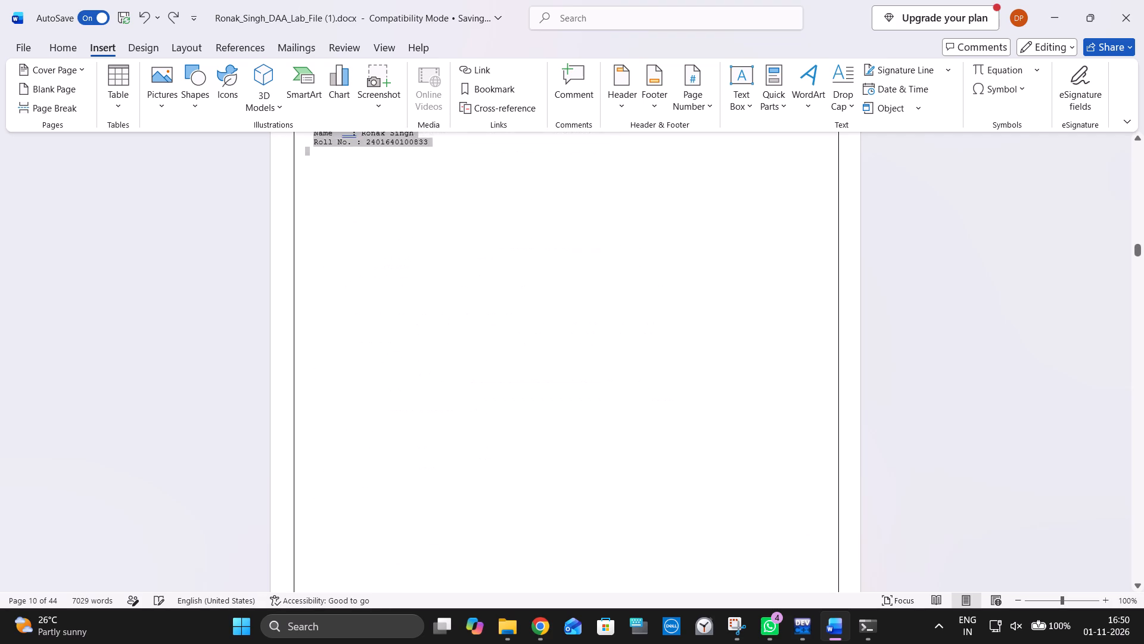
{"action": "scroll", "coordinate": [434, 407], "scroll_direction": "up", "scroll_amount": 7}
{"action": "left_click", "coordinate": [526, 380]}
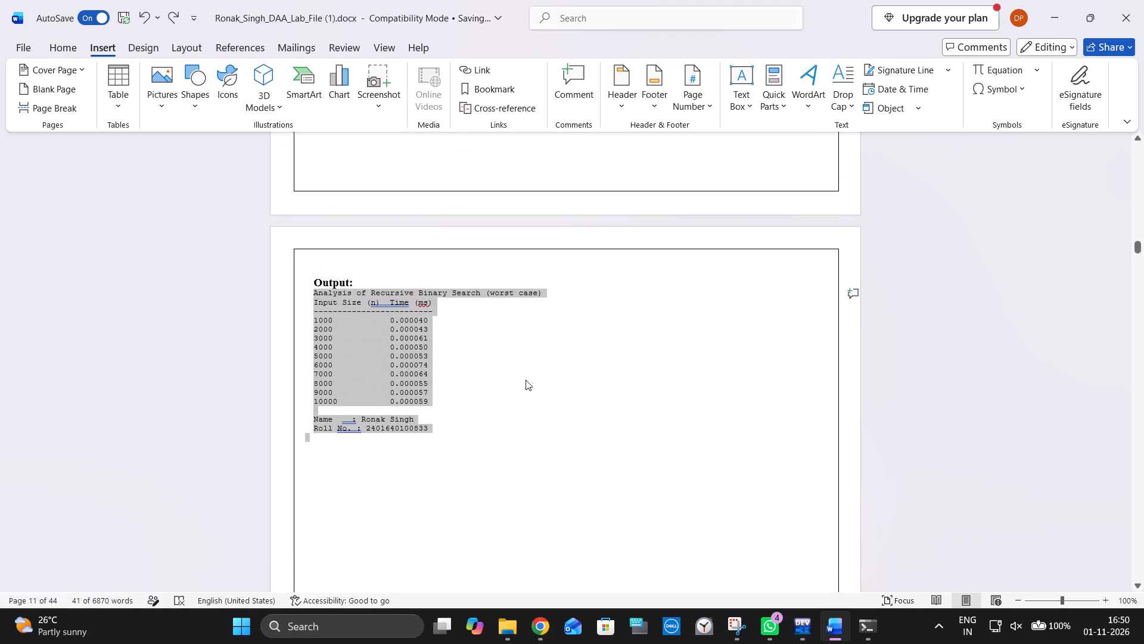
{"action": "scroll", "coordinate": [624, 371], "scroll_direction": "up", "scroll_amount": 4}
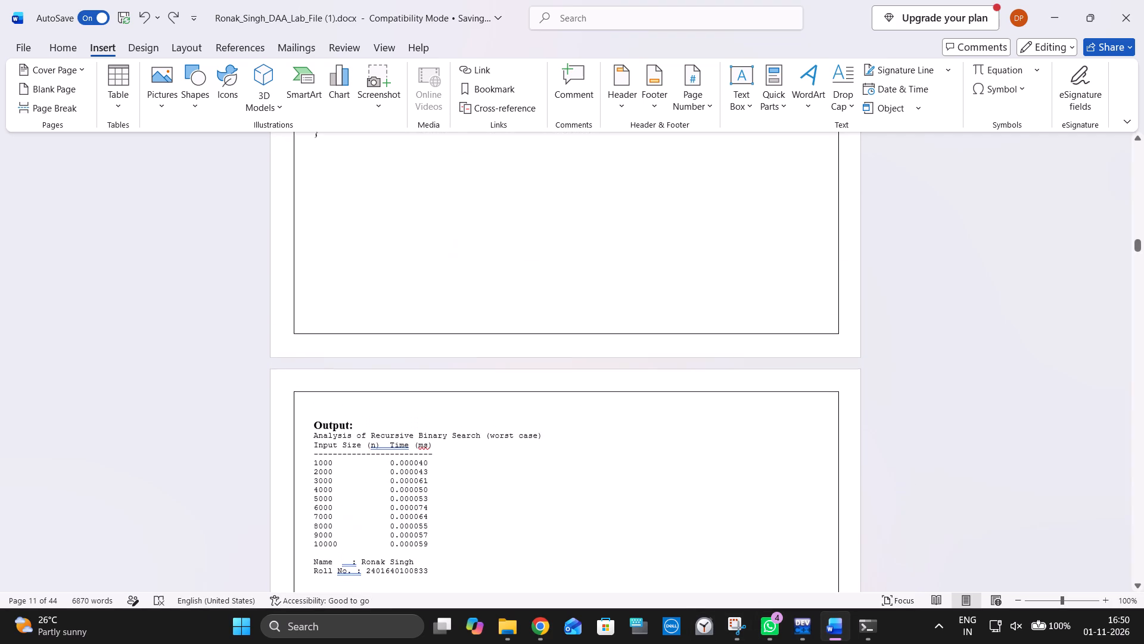
Switch to Dev-C++ and replace all the code in lab.cpp with the copied binary search program.
{"action": "left_click", "coordinate": [807, 635]}
{"action": "left_click", "coordinate": [444, 335]}
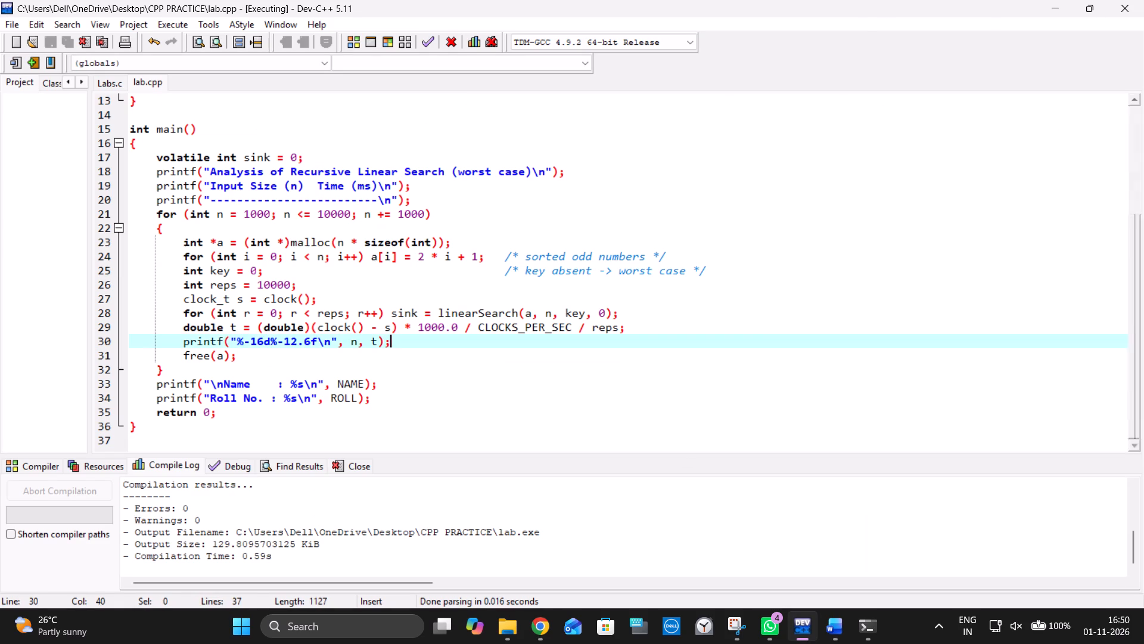
{"action": "key", "text": "ctrl+a"}
{"action": "key", "text": "ctrl+v"}
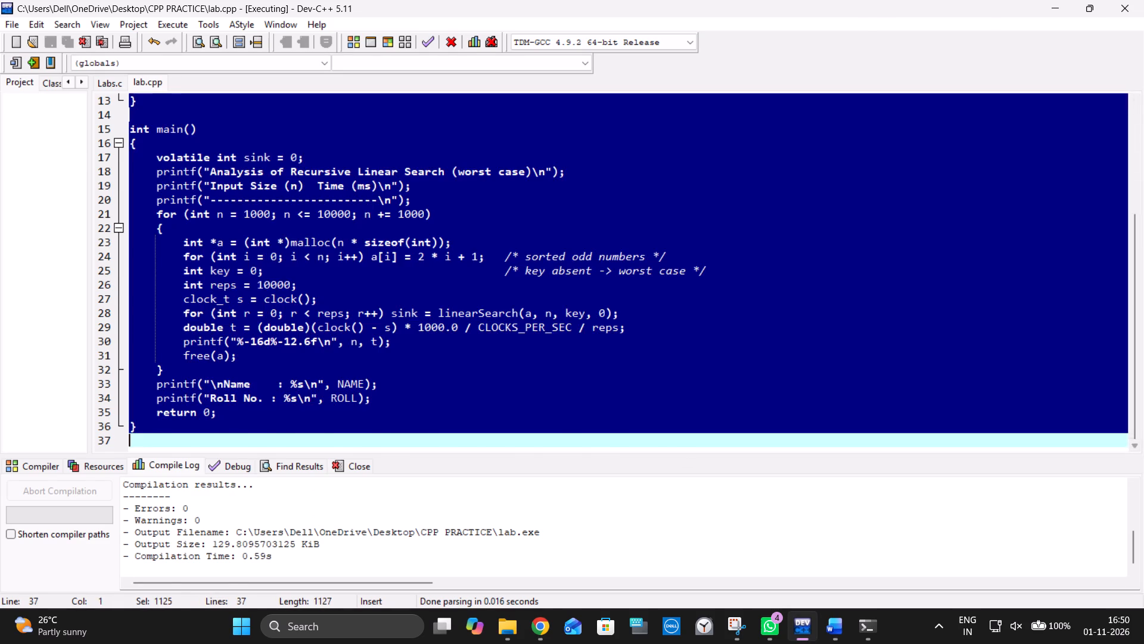
Compile and run the binary search program in lab.cpp.
{"action": "scroll", "coordinate": [356, 287], "scroll_direction": "up", "scroll_amount": 3}
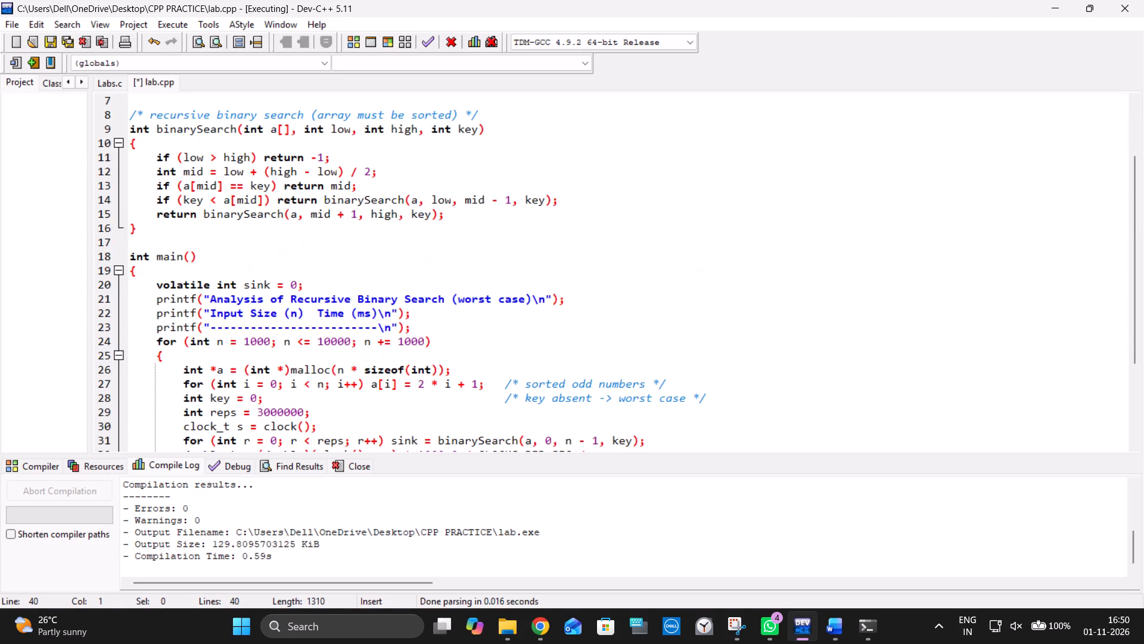
{"action": "scroll", "coordinate": [356, 287], "scroll_direction": "up", "scroll_amount": 6}
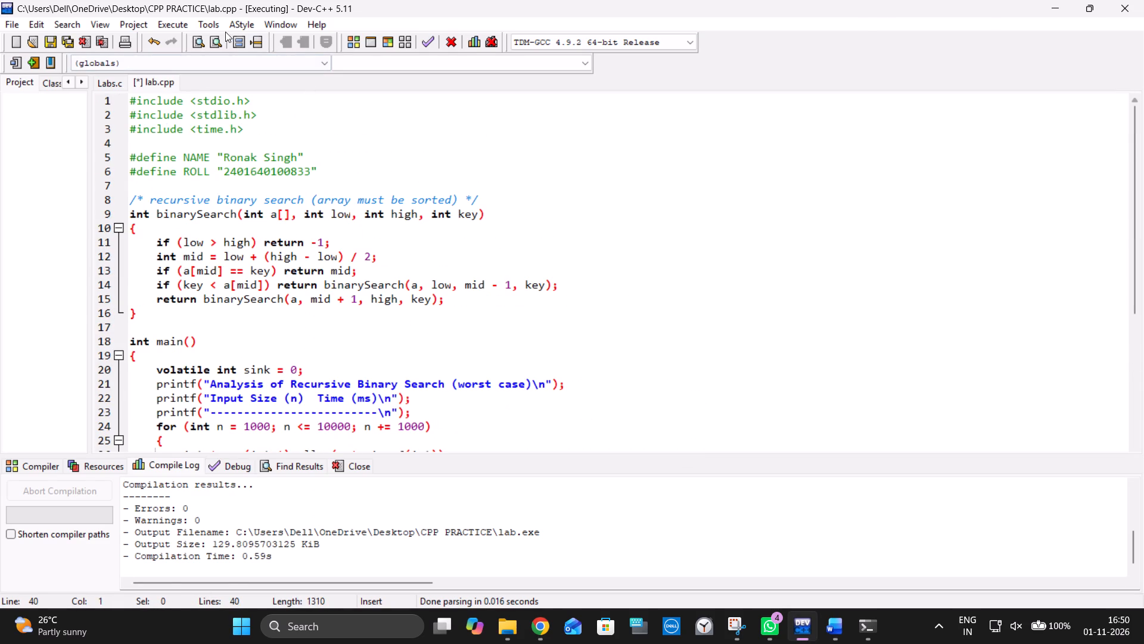
{"action": "left_click", "coordinate": [171, 23]}
{"action": "left_click", "coordinate": [227, 71]}
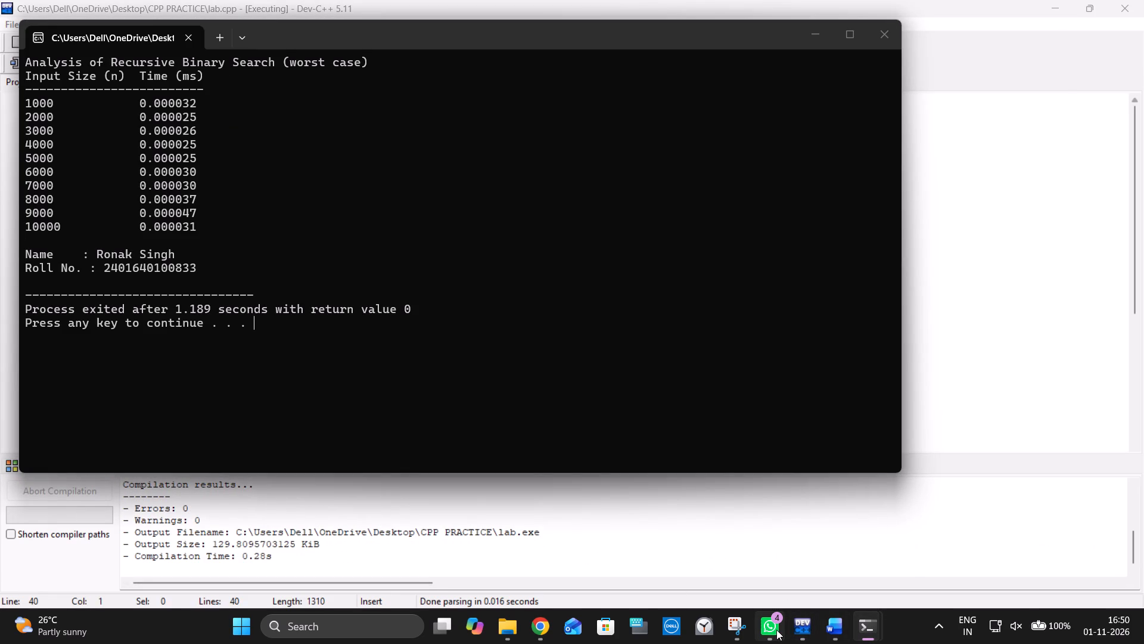
Arrange the Dev-C++ window and the Word lab file side by side, each filling half of the screen.
{"action": "left_click", "coordinate": [823, 630]}
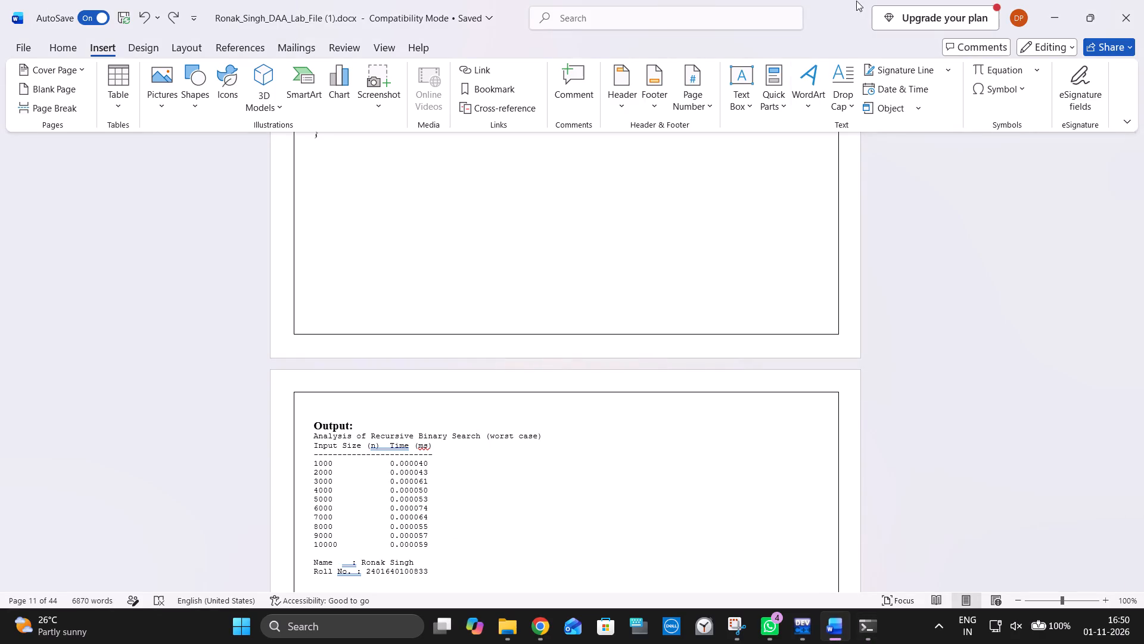
{"action": "left_click_drag", "start_coordinate": [844, 8], "coordinate": [301, 82]}
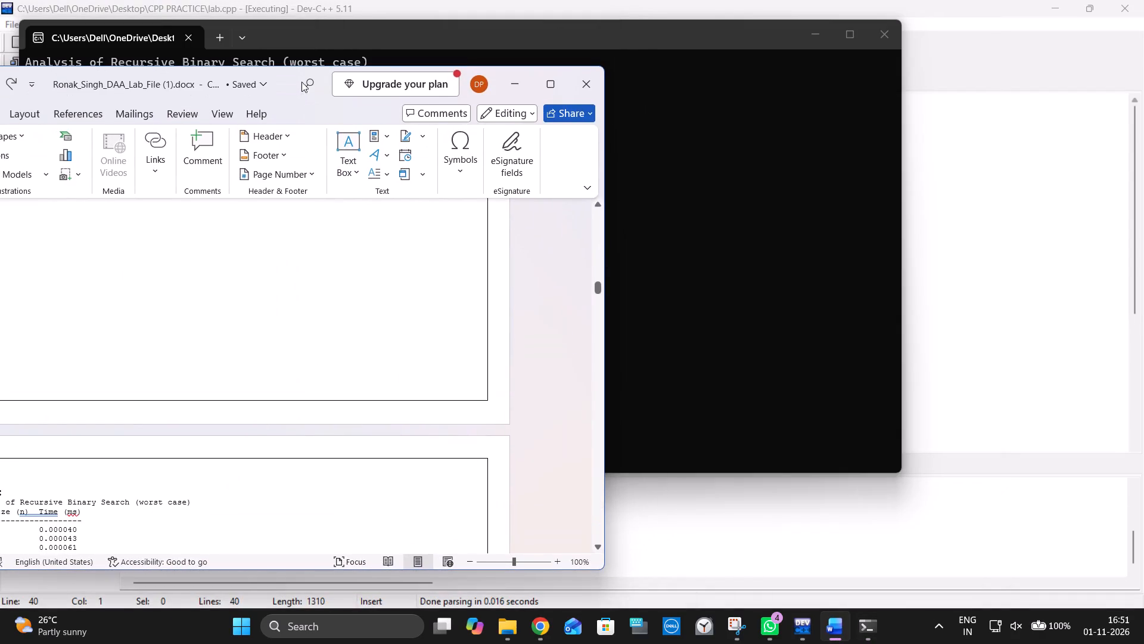
{"action": "left_click_drag", "start_coordinate": [281, 86], "coordinate": [387, 115]}
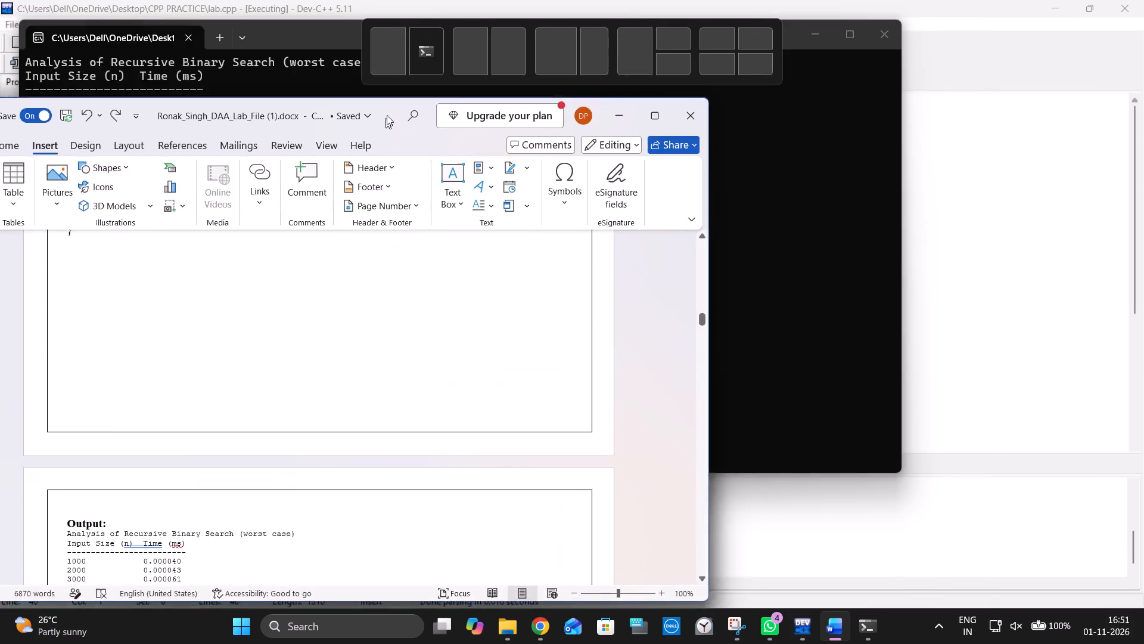
{"action": "left_click_drag", "start_coordinate": [387, 115], "coordinate": [397, 54]}
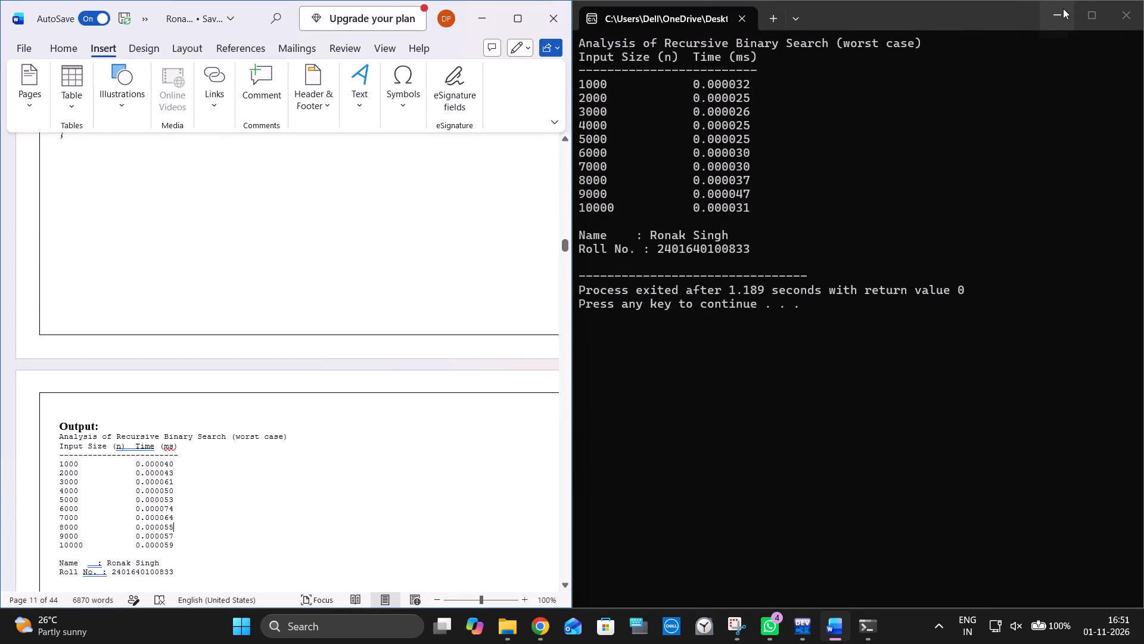
{"action": "left_click", "coordinate": [1063, 8]}
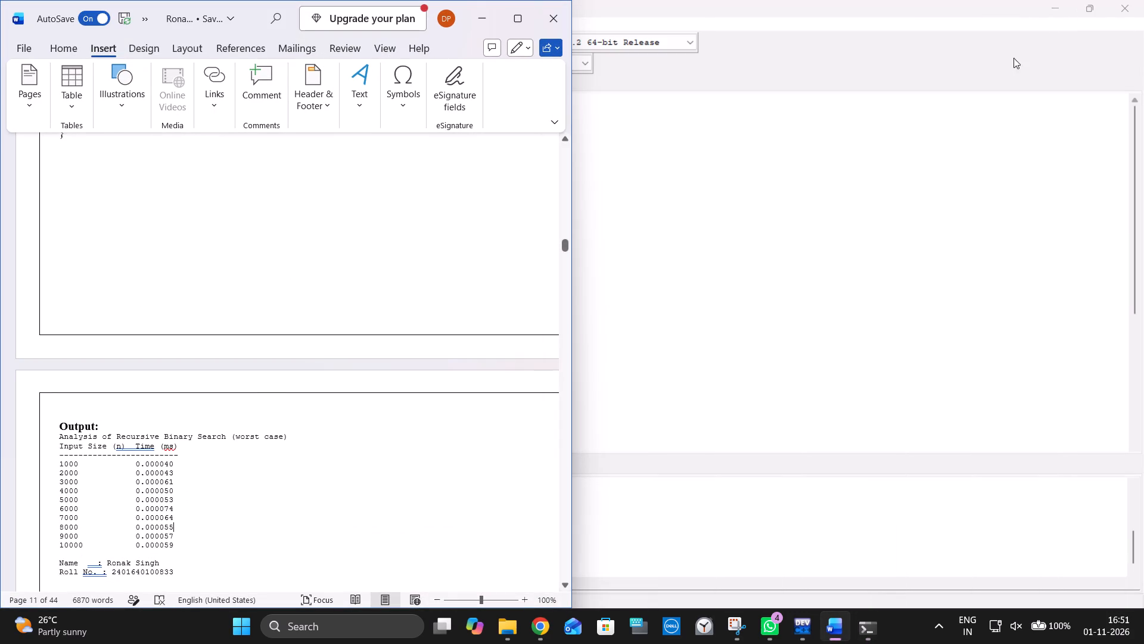
{"action": "left_click_drag", "start_coordinate": [729, 12], "coordinate": [769, 9]}
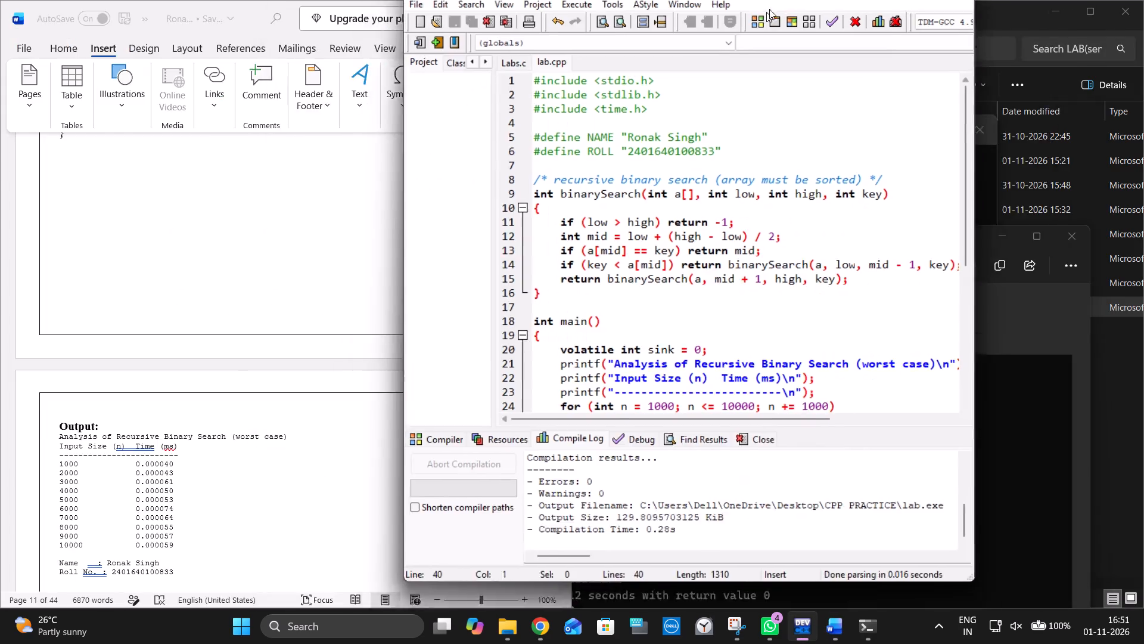
{"action": "left_click_drag", "start_coordinate": [769, 9], "coordinate": [396, 39]}
{"action": "left_click_drag", "start_coordinate": [405, 15], "coordinate": [458, 11]}
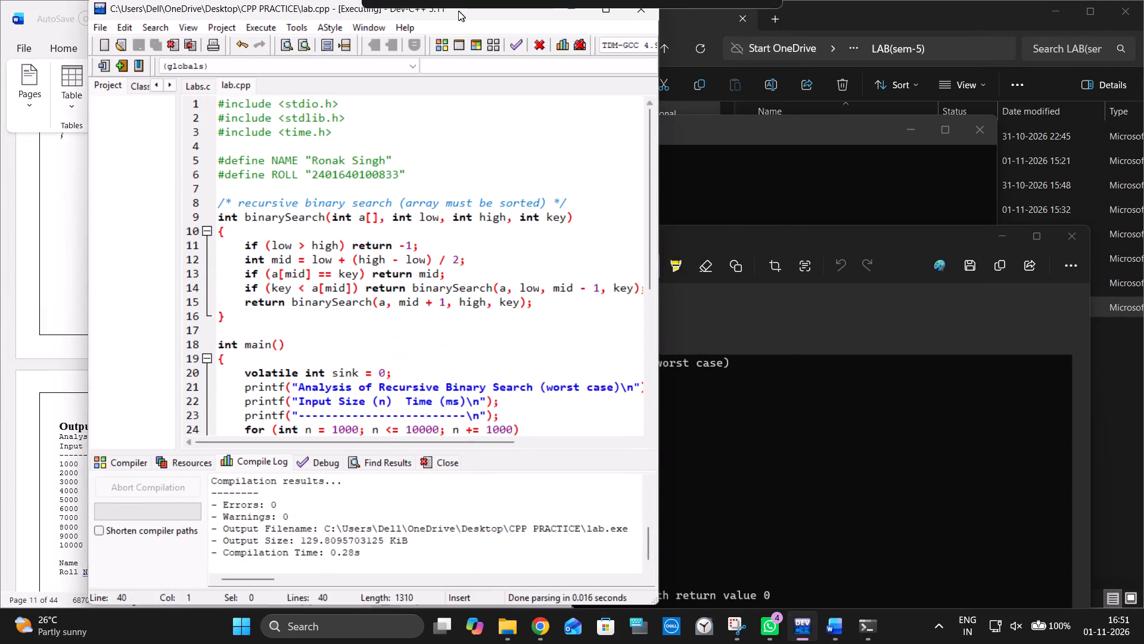
{"action": "left_click_drag", "start_coordinate": [458, 11], "coordinate": [403, 51]}
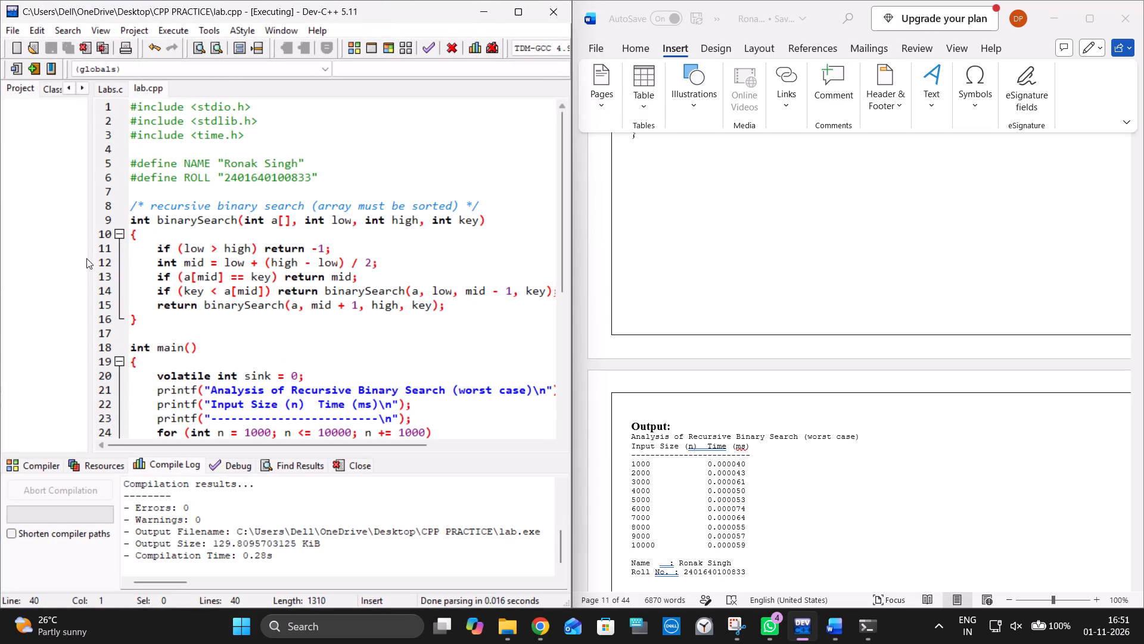
Shrink the project browser and the compile log out of view so the lab.cpp code fills the Dev-C++ window.
{"action": "left_click_drag", "start_coordinate": [91, 236], "coordinate": [0, 254]}
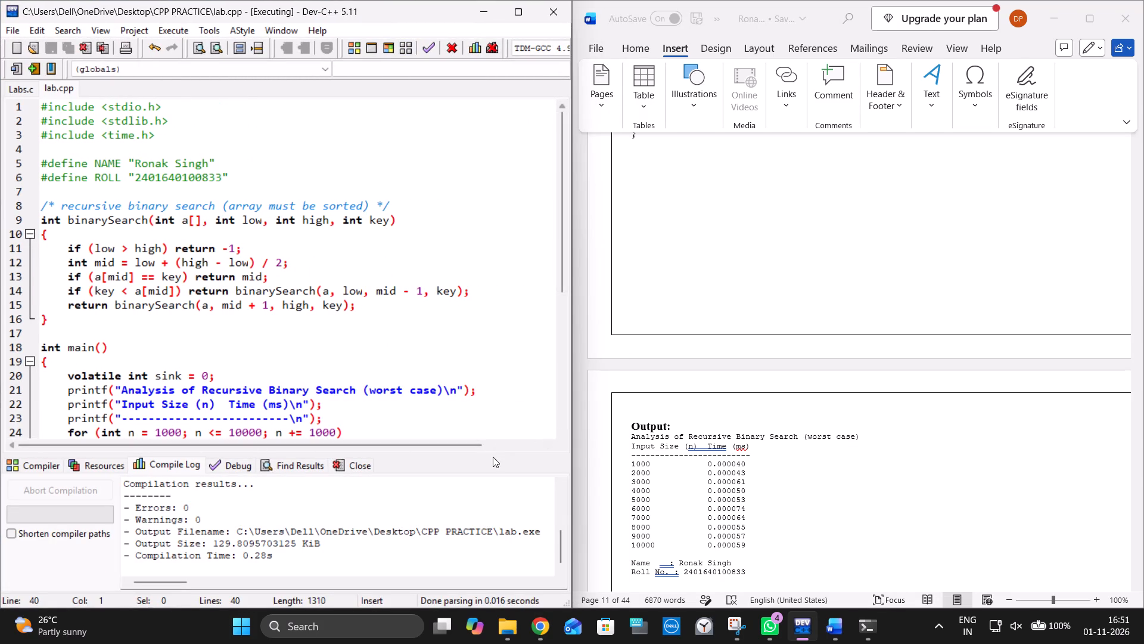
{"action": "left_click_drag", "start_coordinate": [493, 454], "coordinate": [493, 605]}
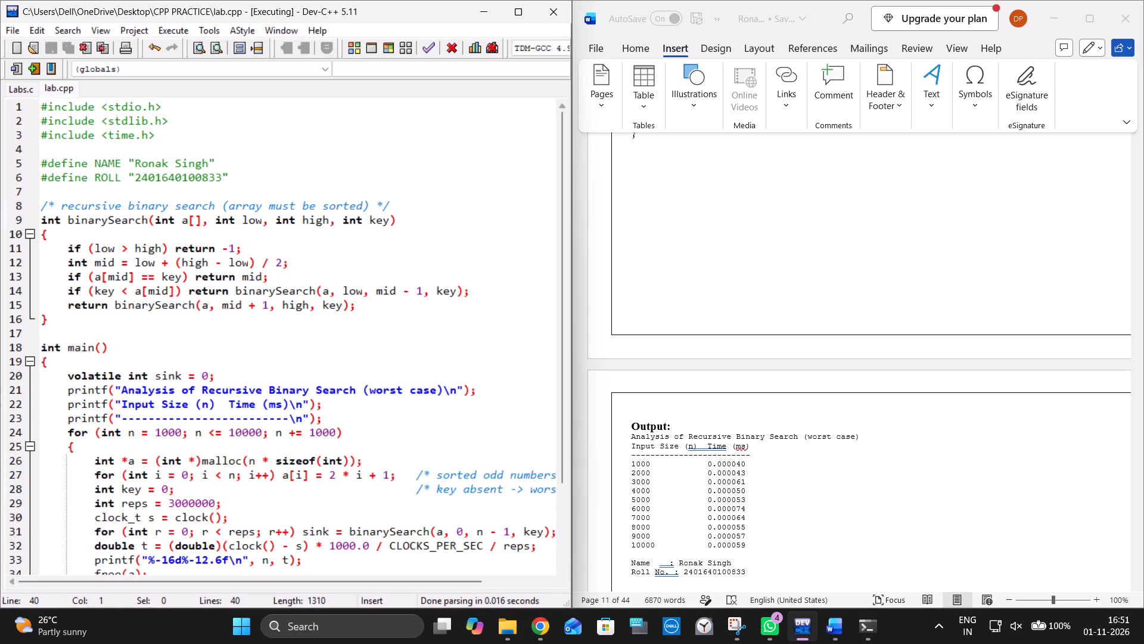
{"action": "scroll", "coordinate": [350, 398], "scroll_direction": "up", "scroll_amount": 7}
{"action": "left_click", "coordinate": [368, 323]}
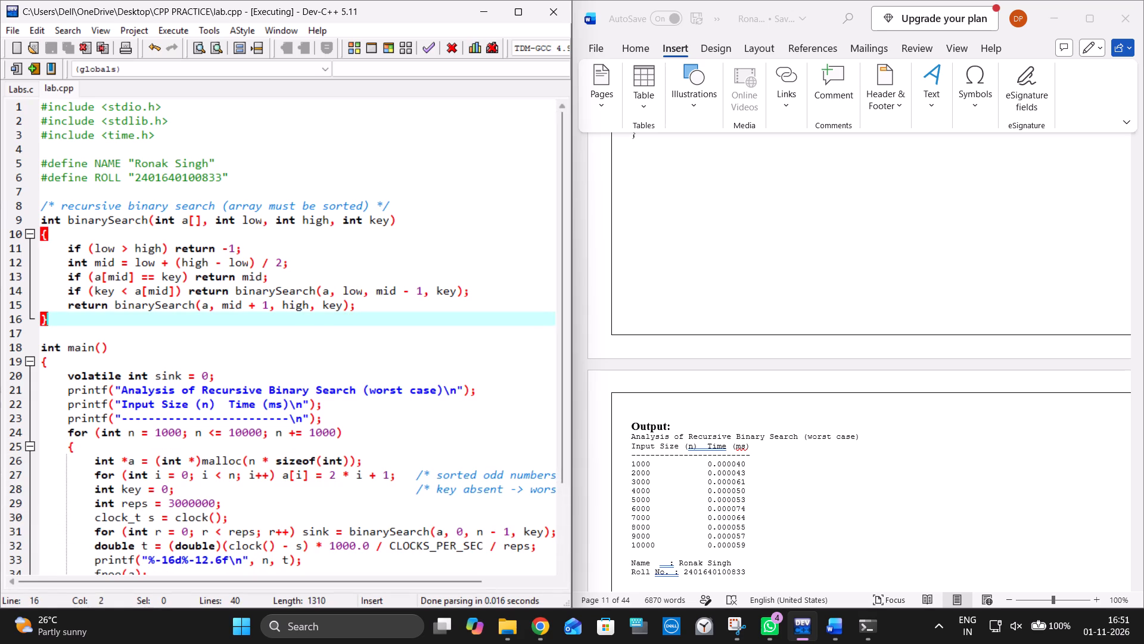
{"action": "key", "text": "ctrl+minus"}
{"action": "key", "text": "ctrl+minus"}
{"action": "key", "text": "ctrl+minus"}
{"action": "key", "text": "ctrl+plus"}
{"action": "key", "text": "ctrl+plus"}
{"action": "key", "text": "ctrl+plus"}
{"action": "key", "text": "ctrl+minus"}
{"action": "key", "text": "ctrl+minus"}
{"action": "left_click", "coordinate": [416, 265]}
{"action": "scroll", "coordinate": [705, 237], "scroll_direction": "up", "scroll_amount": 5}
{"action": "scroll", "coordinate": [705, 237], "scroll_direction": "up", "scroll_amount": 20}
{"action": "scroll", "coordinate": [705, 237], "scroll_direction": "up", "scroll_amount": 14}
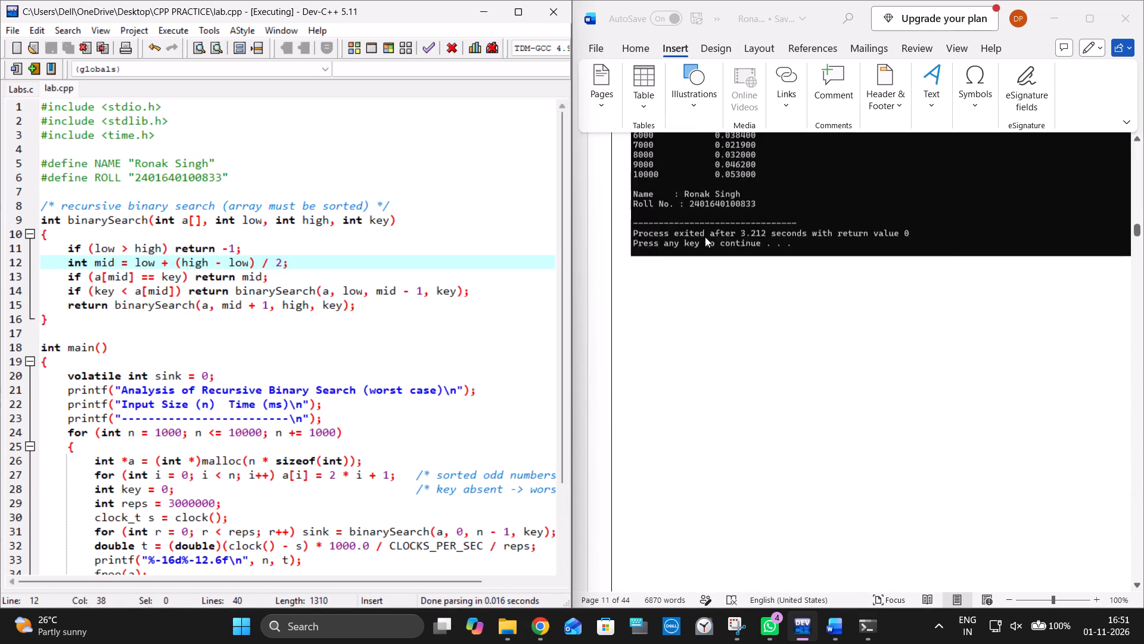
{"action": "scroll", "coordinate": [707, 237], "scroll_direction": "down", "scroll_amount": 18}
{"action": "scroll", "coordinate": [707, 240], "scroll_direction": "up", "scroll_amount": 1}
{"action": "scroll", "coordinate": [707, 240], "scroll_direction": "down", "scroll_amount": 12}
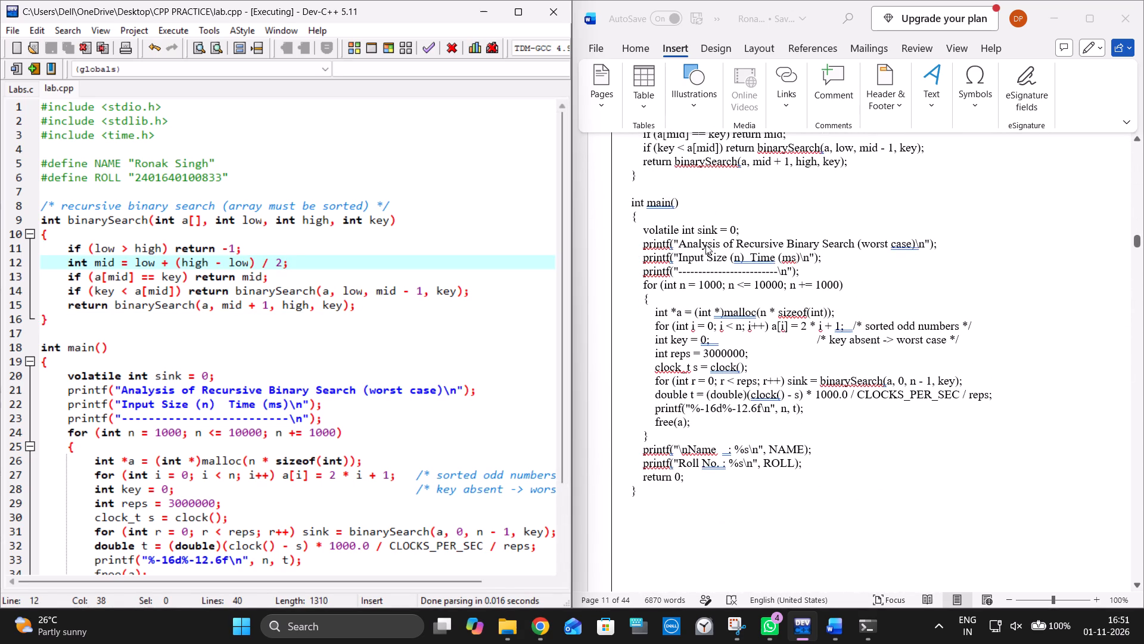
Close the leftover linear search and binary search console windows.
{"action": "left_click", "coordinate": [866, 633]}
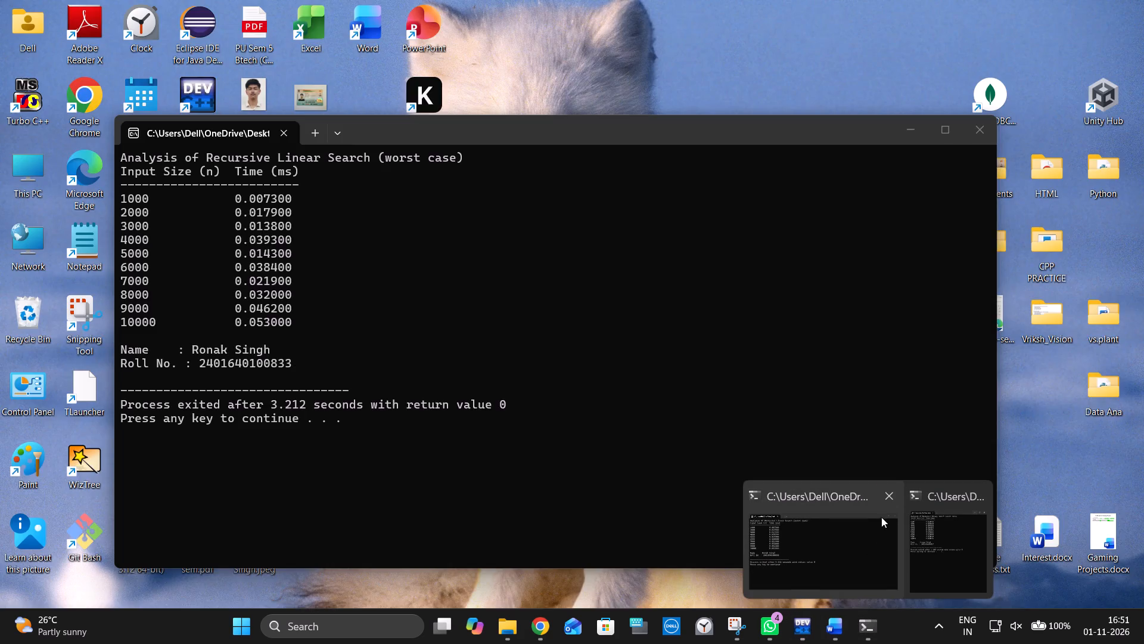
{"action": "left_click", "coordinate": [889, 492]}
{"action": "left_click", "coordinate": [900, 496]}
Run the recursive binary search program in lab.cpp again.
{"action": "left_click", "coordinate": [402, 348]}
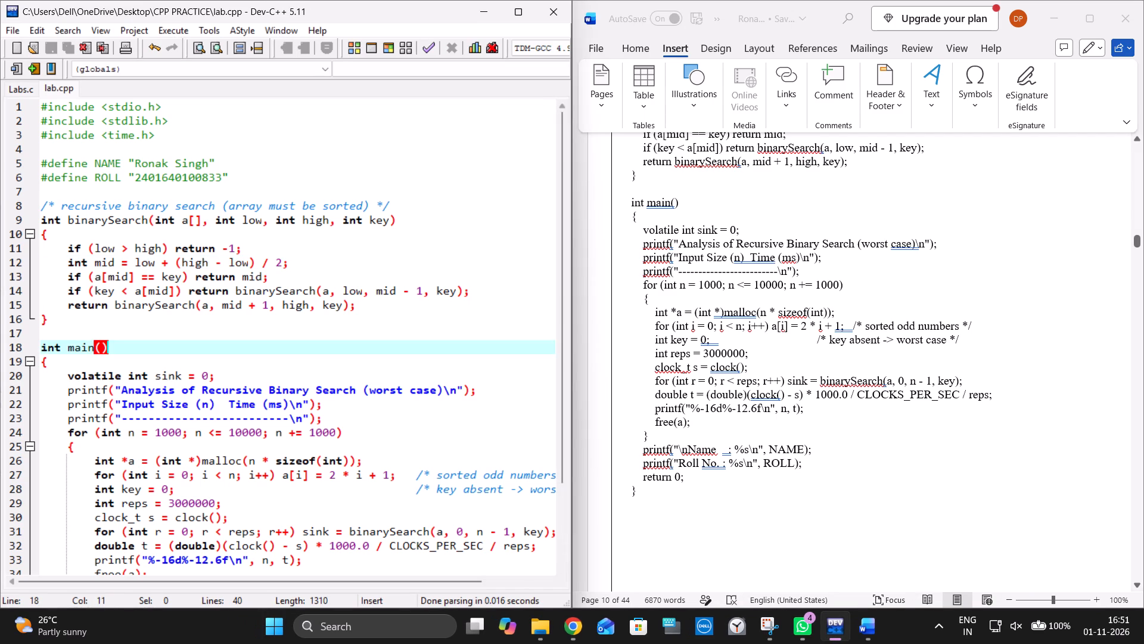
{"action": "left_click", "coordinate": [177, 35]}
{"action": "left_click", "coordinate": [200, 79]}
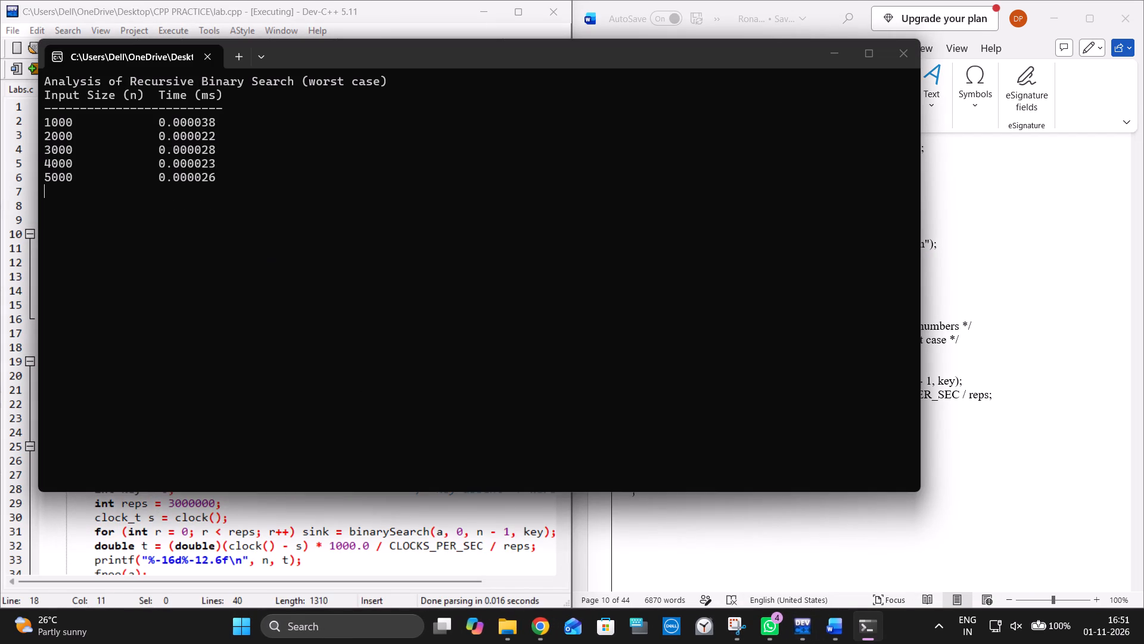
Capture the binary search console output with Snipping Tool, copy the snip, and clear away the console and Snipping Tool windows.
{"action": "left_click", "coordinate": [730, 630]}
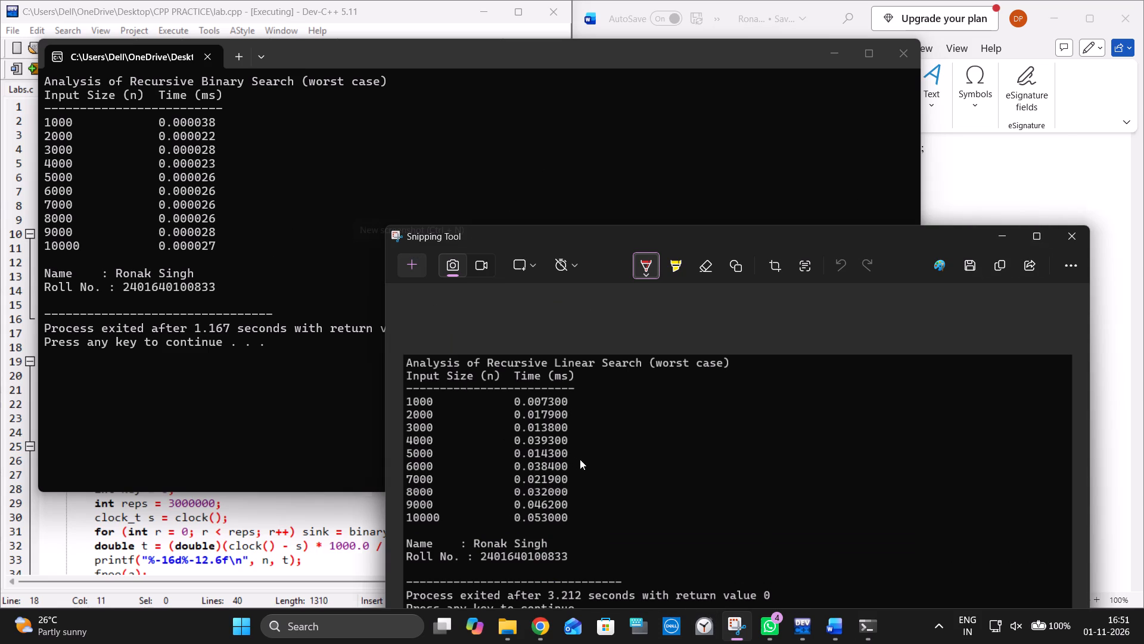
{"action": "key", "text": "ctrl+n"}
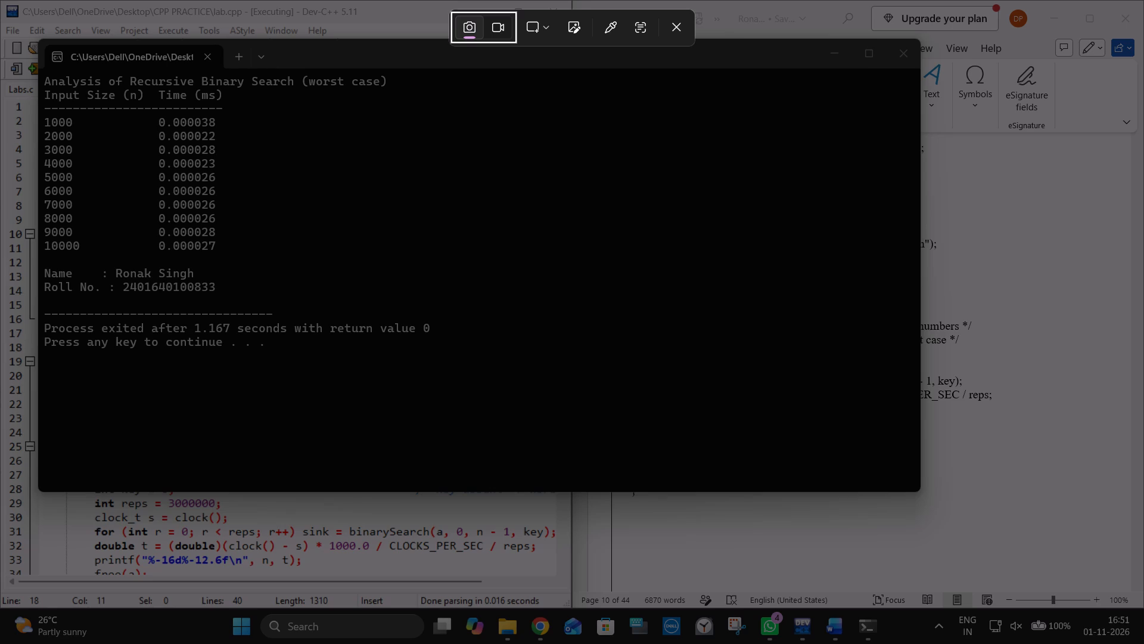
{"action": "left_click_drag", "start_coordinate": [41, 73], "coordinate": [506, 355]}
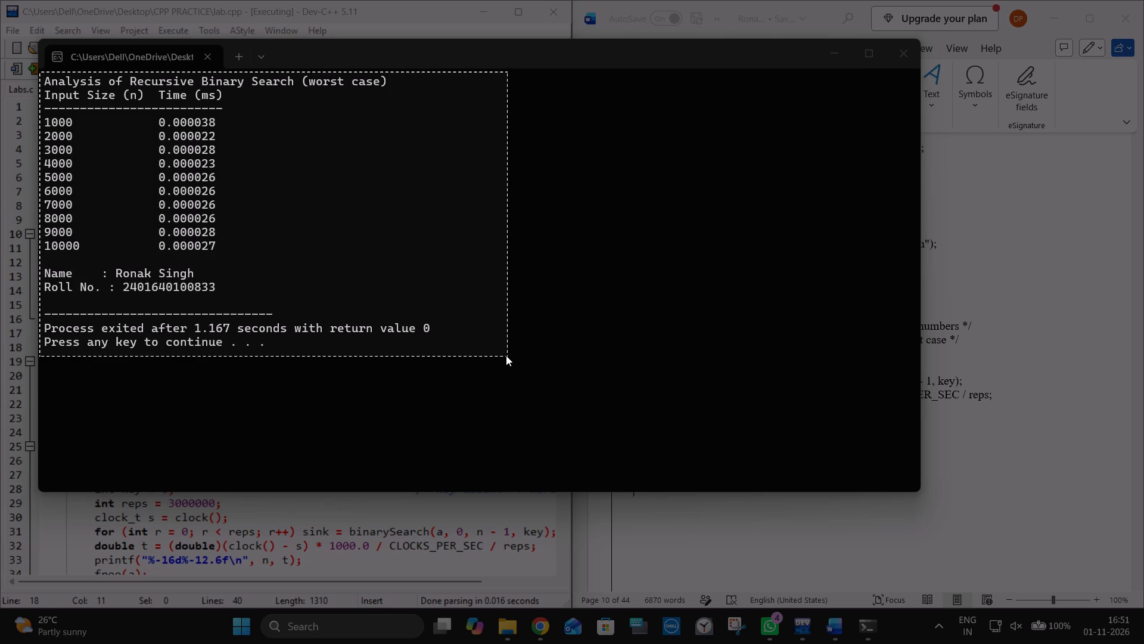
{"action": "left_click_drag", "start_coordinate": [506, 355], "coordinate": [485, 360]}
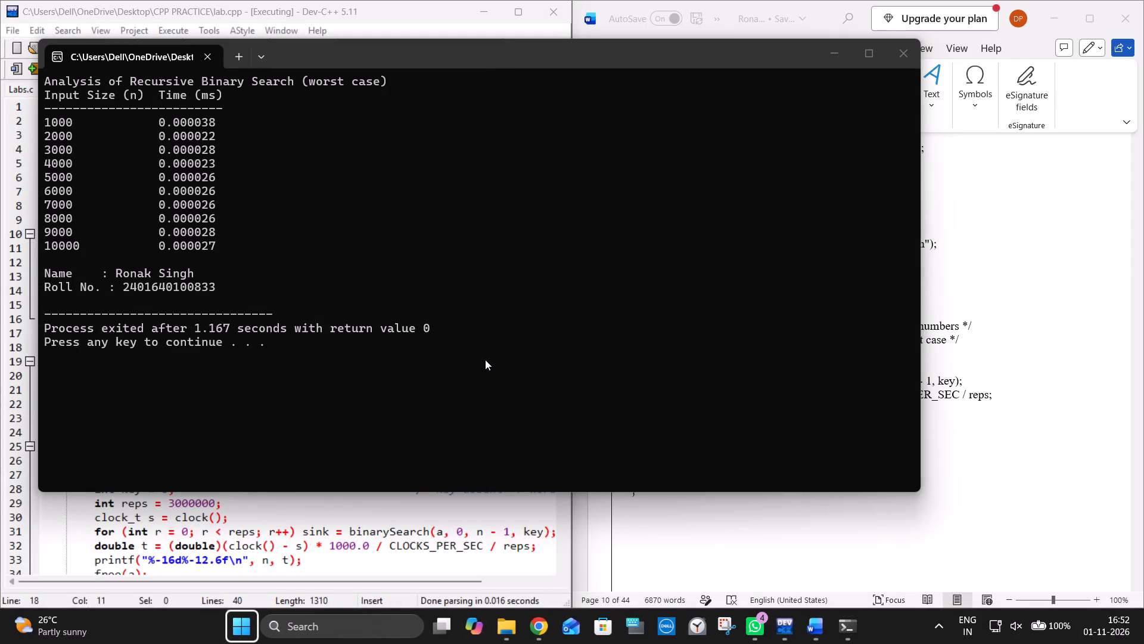
{"action": "key", "text": "ctrl+c"}
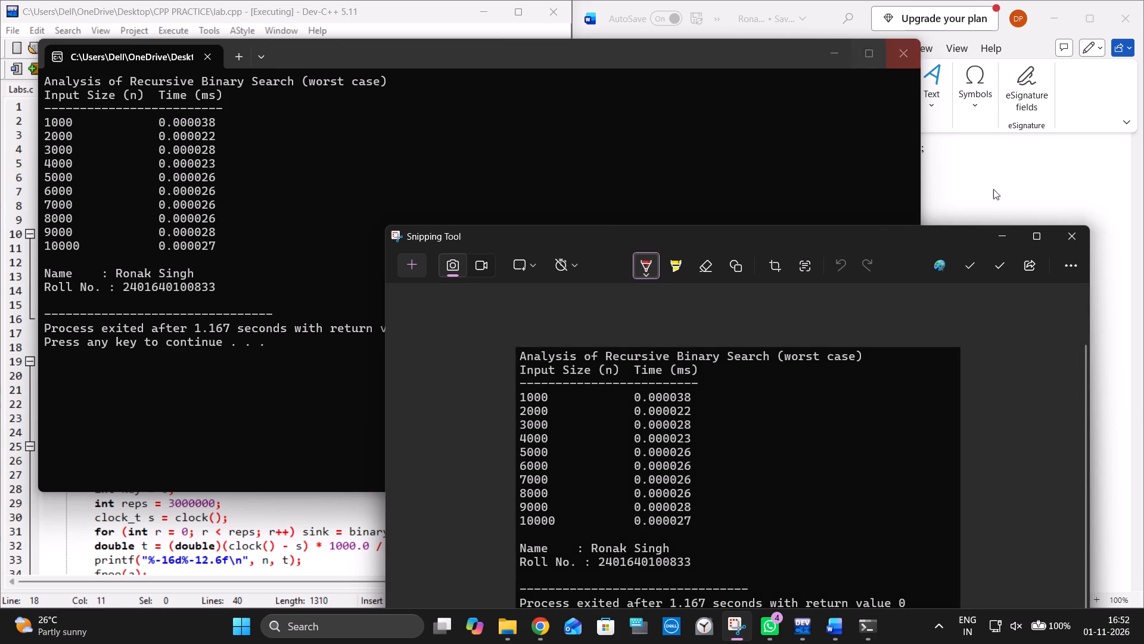
{"action": "left_click", "coordinate": [887, 52]}
{"action": "left_click", "coordinate": [995, 234]}
Replace the typed binary search output under Experiment 1 (b)'s Output heading in Word with the copied screenshot.
{"action": "scroll", "coordinate": [632, 374], "scroll_direction": "up", "scroll_amount": 2}
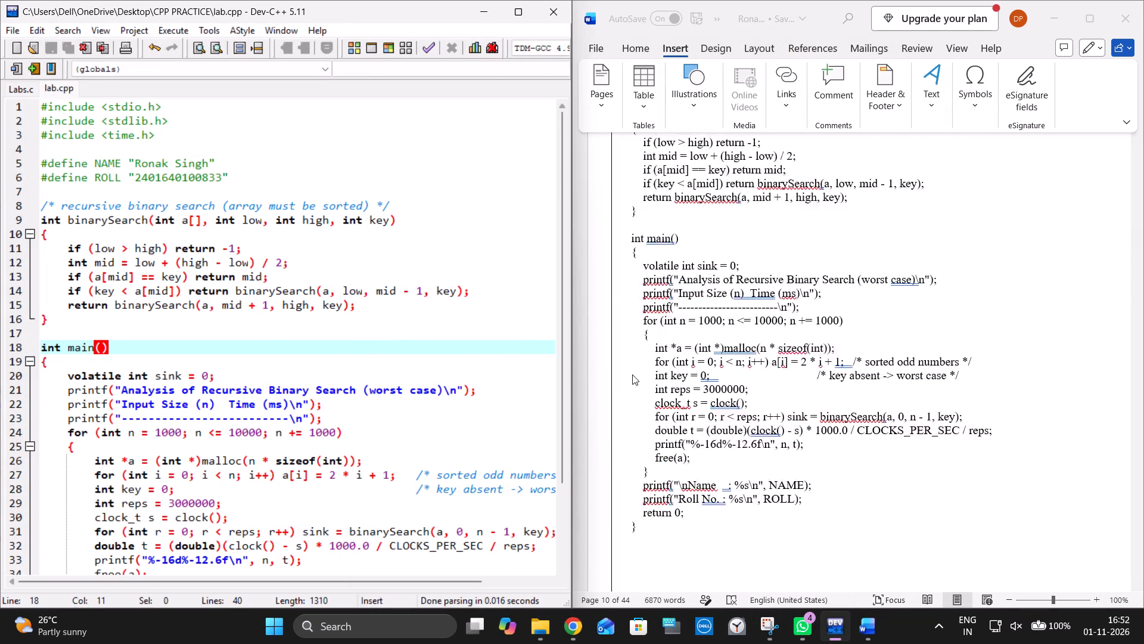
{"action": "scroll", "coordinate": [632, 374], "scroll_direction": "up", "scroll_amount": 15}
{"action": "scroll", "coordinate": [639, 366], "scroll_direction": "down", "scroll_amount": 15}
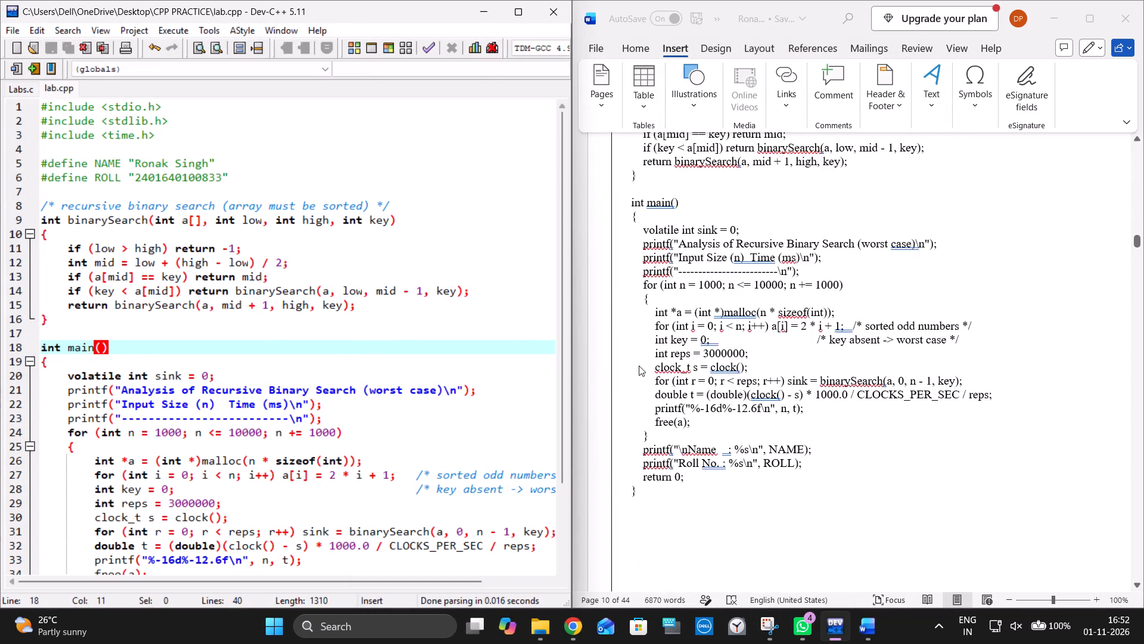
{"action": "scroll", "coordinate": [639, 366], "scroll_direction": "down", "scroll_amount": 19}
{"action": "left_click", "coordinate": [631, 185]}
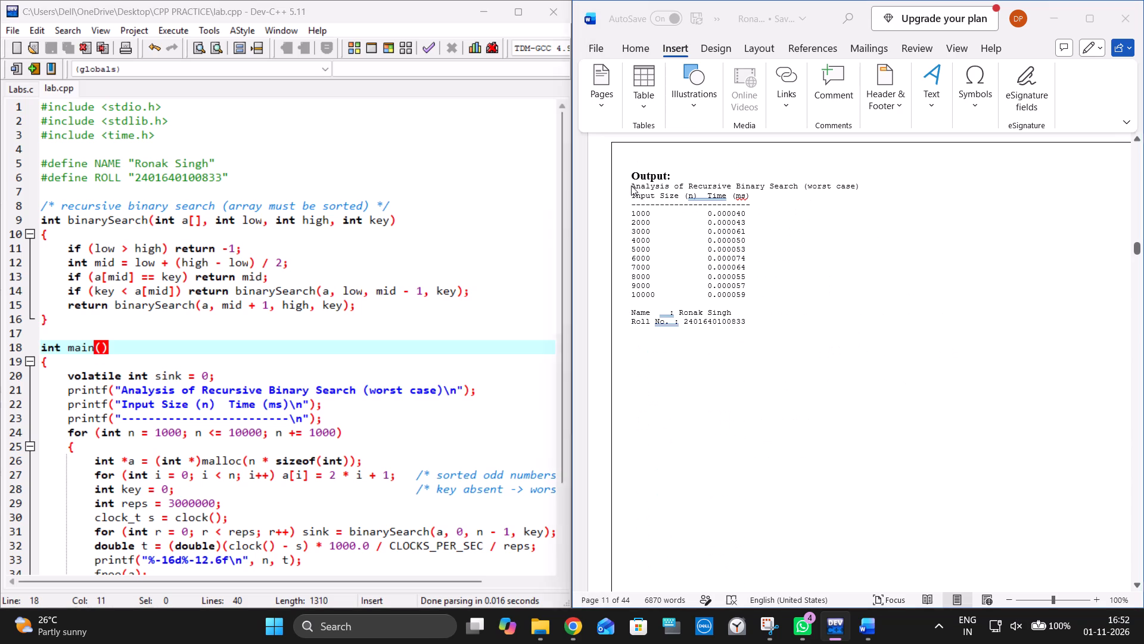
{"action": "left_click_drag", "start_coordinate": [631, 185], "coordinate": [690, 262]}
{"action": "left_click", "coordinate": [680, 245]}
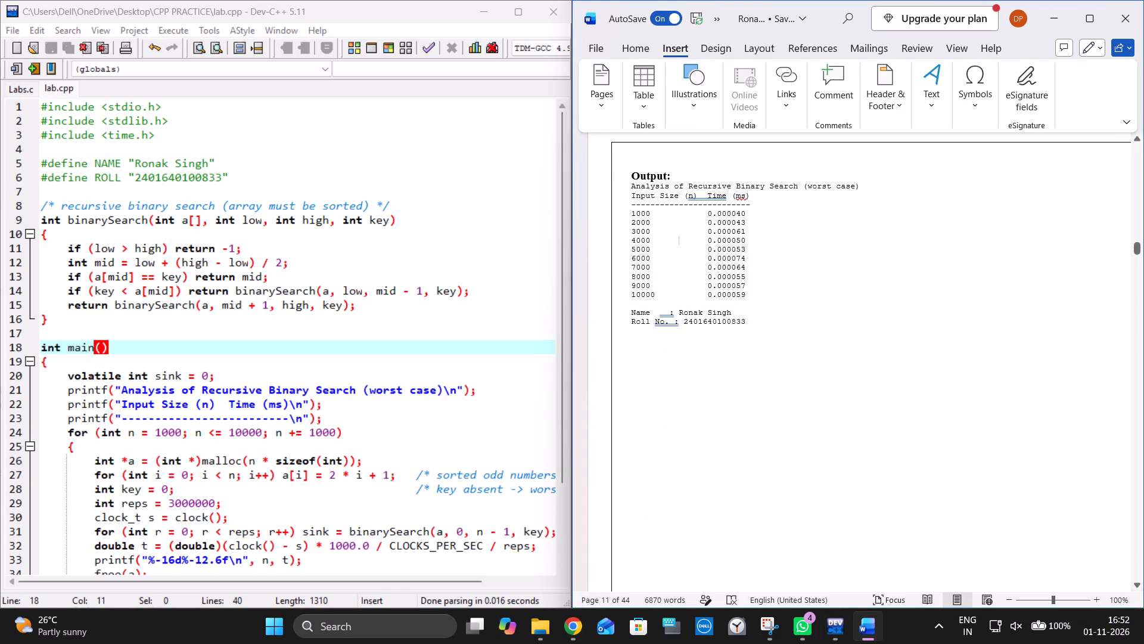
{"action": "left_click_drag", "start_coordinate": [631, 187], "coordinate": [745, 322]}
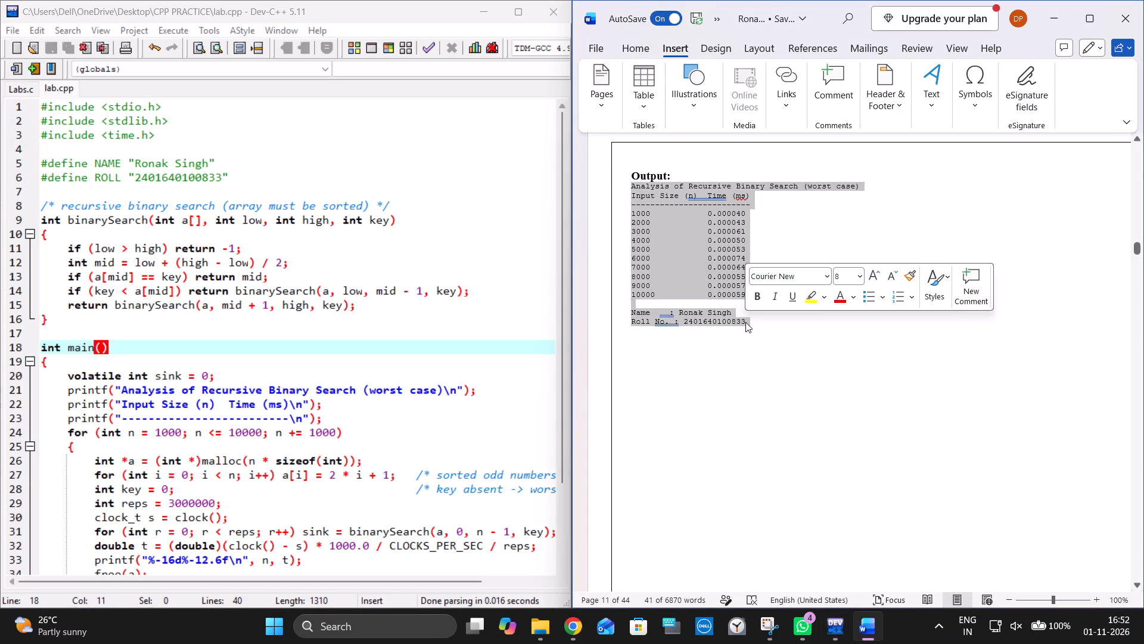
{"action": "key", "text": "BackSpace"}
{"action": "key", "text": "ctrl+v"}
Review the pasted binary search screenshot's placement and the following page up to Experiment 2 (a), Insertion Sort.
{"action": "scroll", "coordinate": [745, 322], "scroll_direction": "down", "scroll_amount": 2}
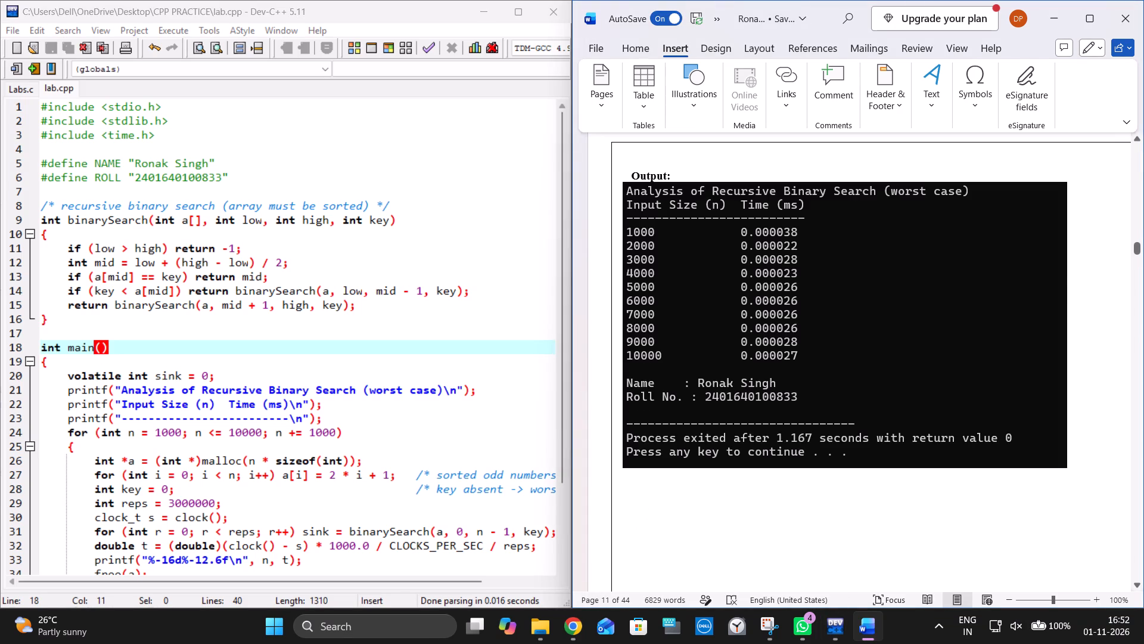
{"action": "scroll", "coordinate": [745, 322], "scroll_direction": "down", "scroll_amount": 16}
{"action": "scroll", "coordinate": [745, 322], "scroll_direction": "up", "scroll_amount": 15}
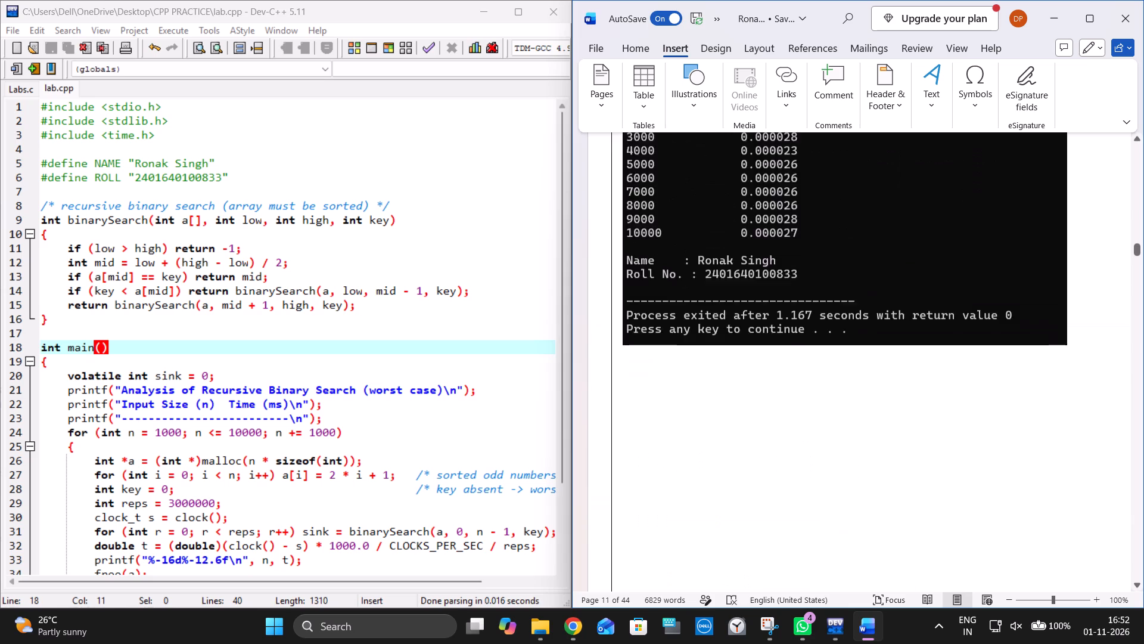
{"action": "scroll", "coordinate": [745, 322], "scroll_direction": "up", "scroll_amount": 5}
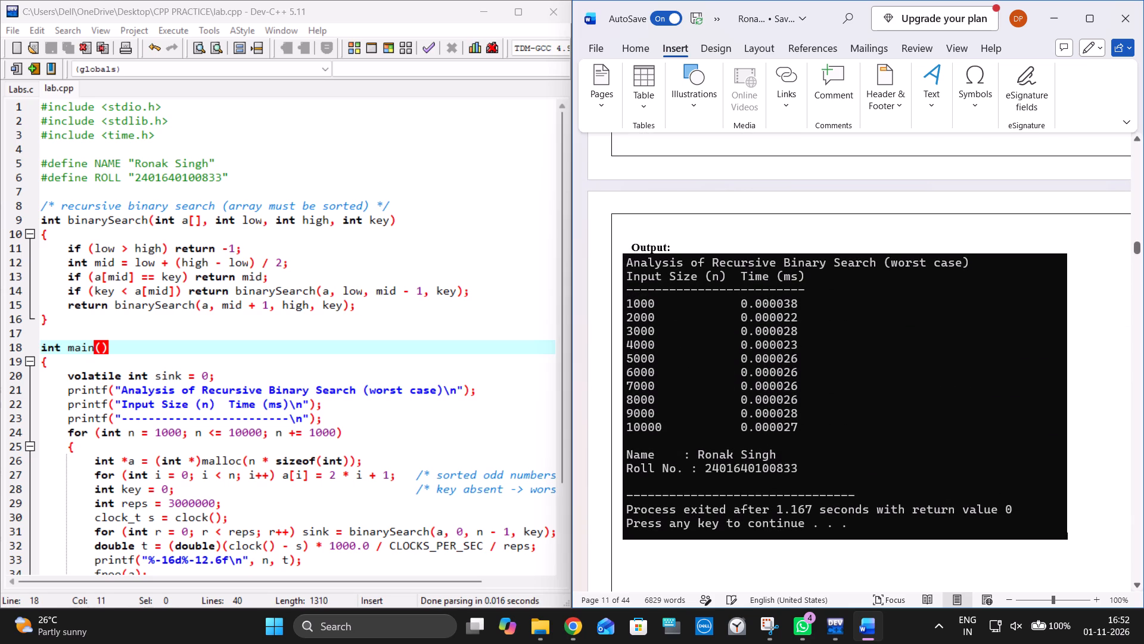
{"action": "scroll", "coordinate": [791, 402], "scroll_direction": "down", "scroll_amount": 2}
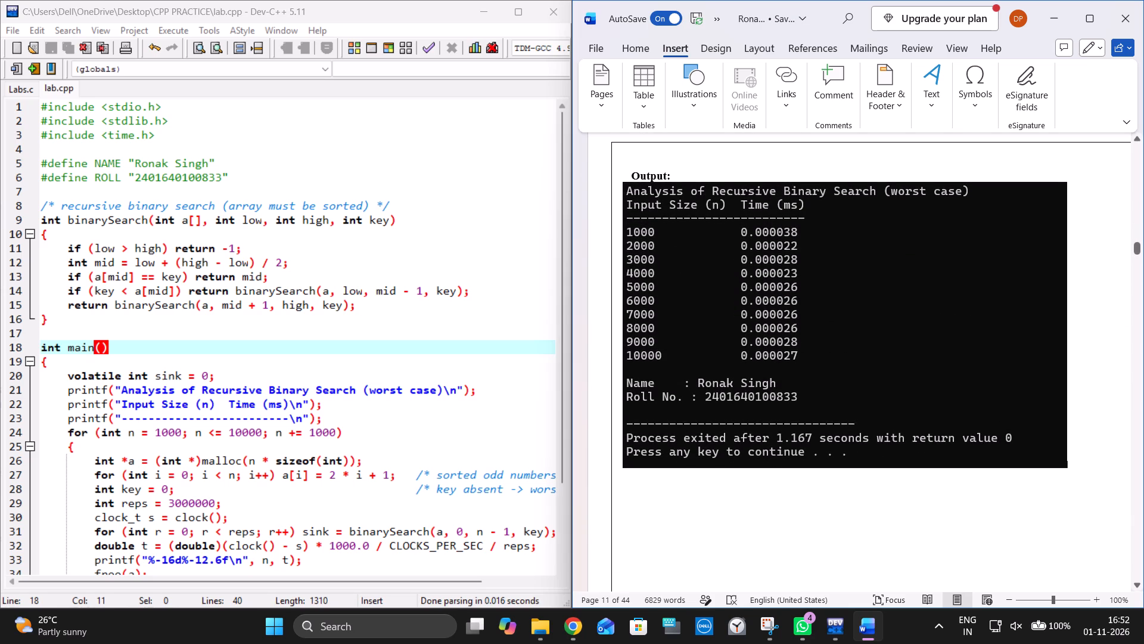
{"action": "scroll", "coordinate": [791, 402], "scroll_direction": "down", "scroll_amount": 5}
{"action": "scroll", "coordinate": [791, 402], "scroll_direction": "up", "scroll_amount": 5}
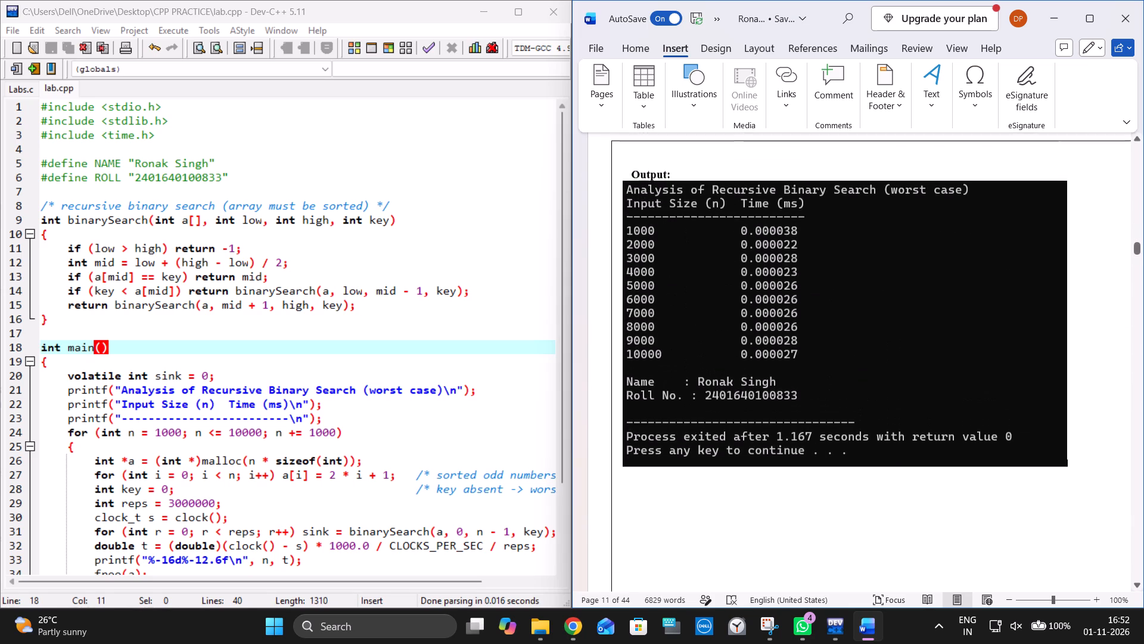
{"action": "scroll", "coordinate": [791, 402], "scroll_direction": "down", "scroll_amount": 4}
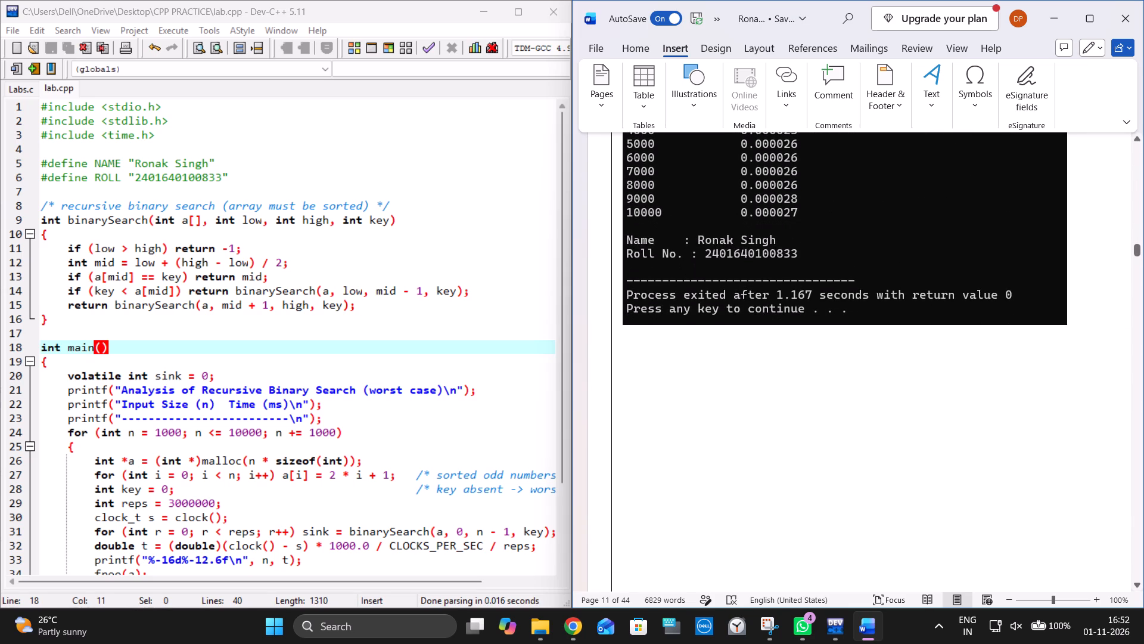
{"action": "scroll", "coordinate": [791, 402], "scroll_direction": "down", "scroll_amount": 20}
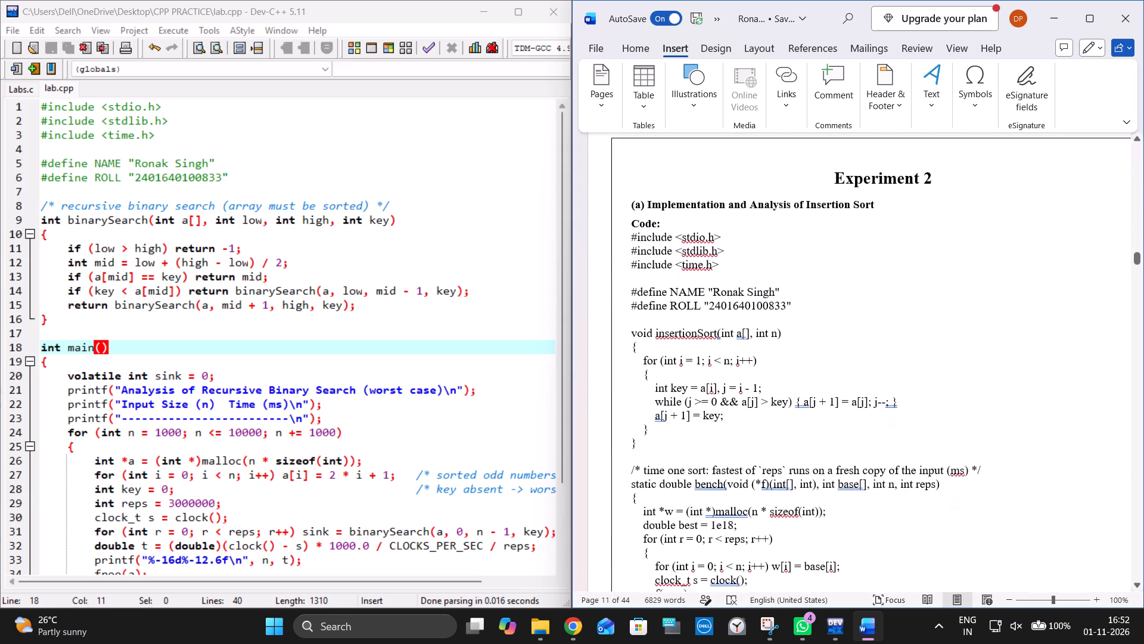
Copy the full insertion sort code from Experiment 2 (a) in Word and replace the contents of lab.cpp in Dev-C++ with it.
{"action": "scroll", "coordinate": [792, 401], "scroll_direction": "down", "scroll_amount": 15}
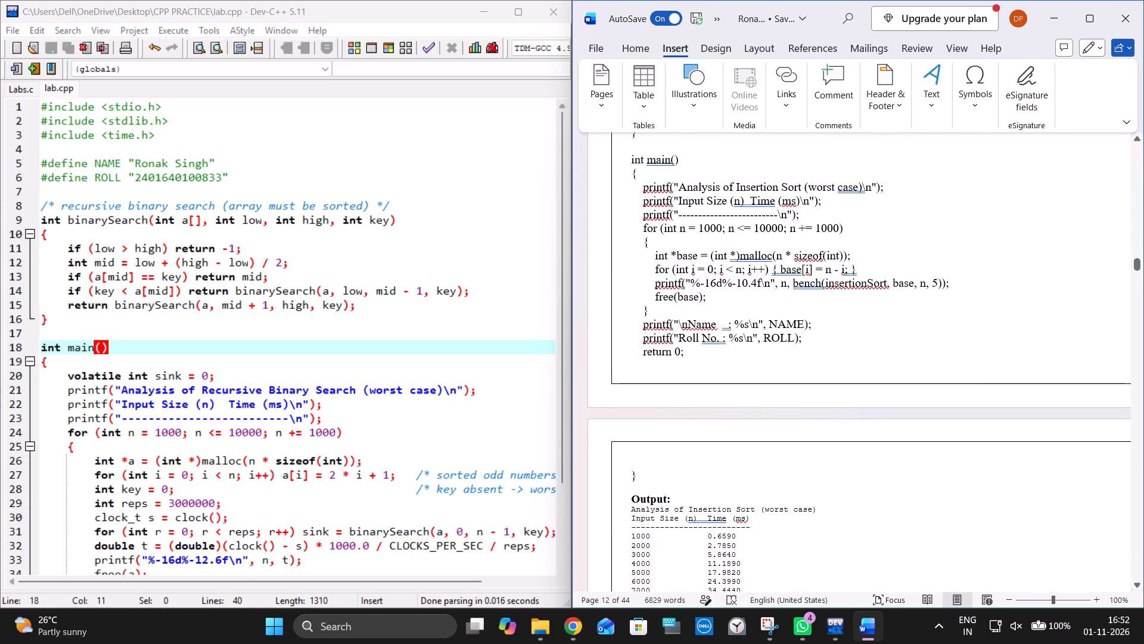
{"action": "scroll", "coordinate": [672, 460], "scroll_direction": "up", "scroll_amount": 16}
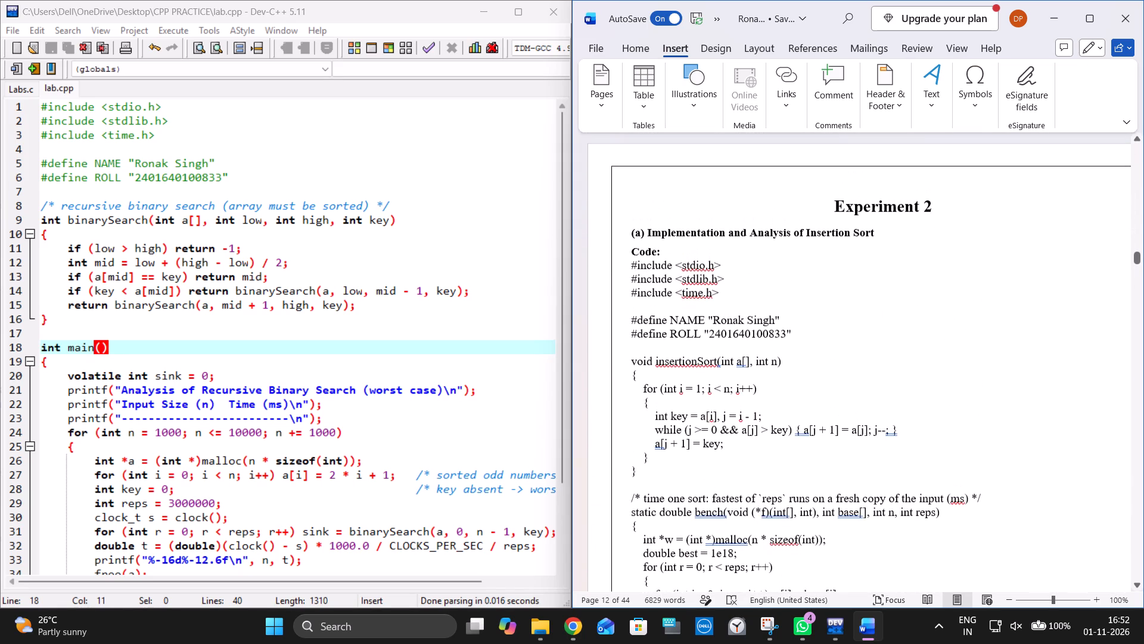
{"action": "left_click_drag", "start_coordinate": [629, 264], "coordinate": [666, 624]}
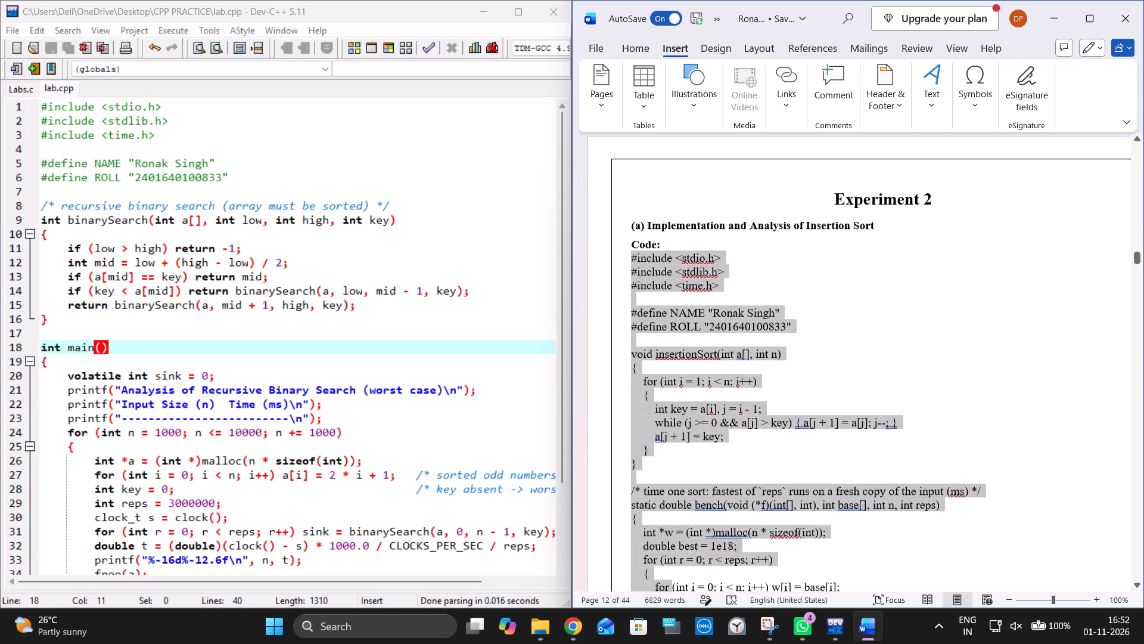
{"action": "left_click_drag", "start_coordinate": [666, 624], "coordinate": [644, 503]}
{"action": "key", "text": "ctrl+c"}
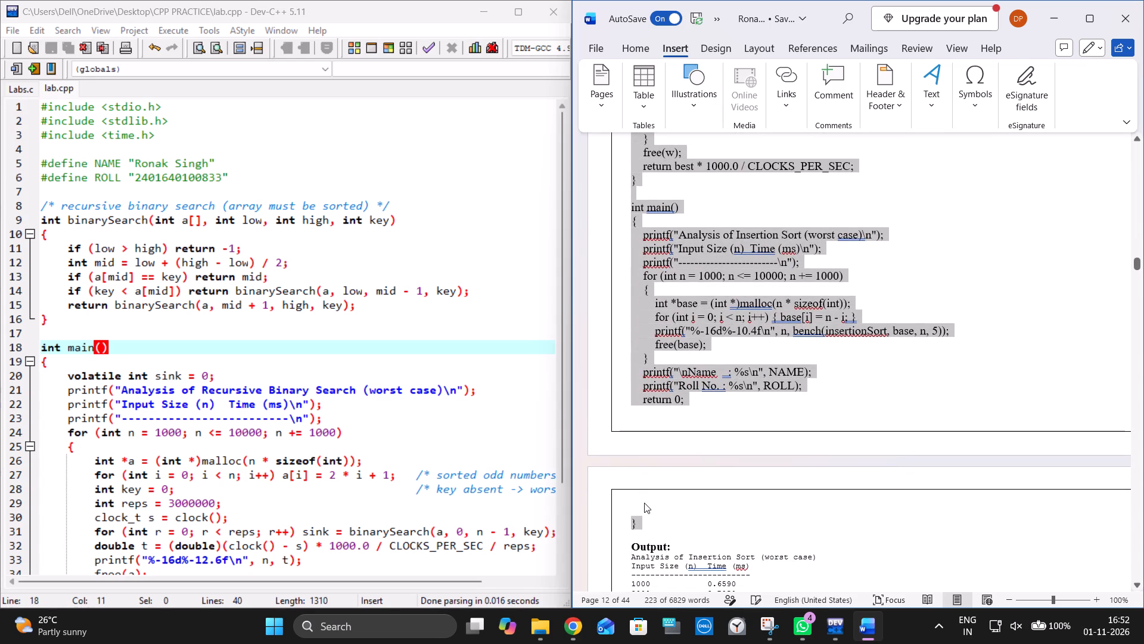
{"action": "left_click", "coordinate": [259, 384]}
{"action": "key", "text": "ctrl+a"}
{"action": "key", "text": "ctrl+v"}
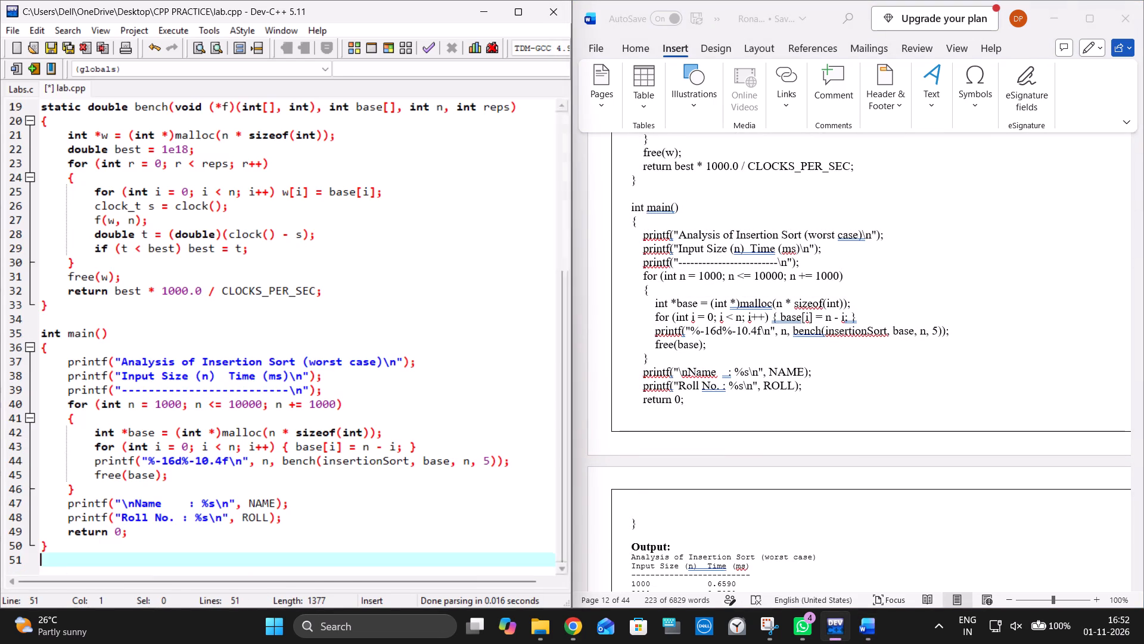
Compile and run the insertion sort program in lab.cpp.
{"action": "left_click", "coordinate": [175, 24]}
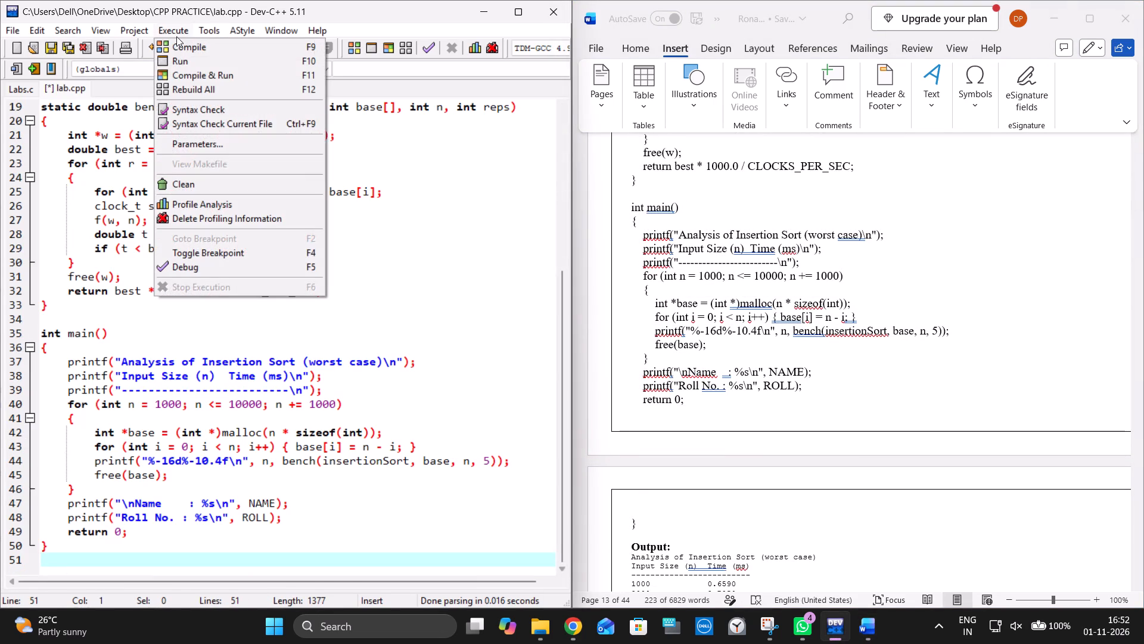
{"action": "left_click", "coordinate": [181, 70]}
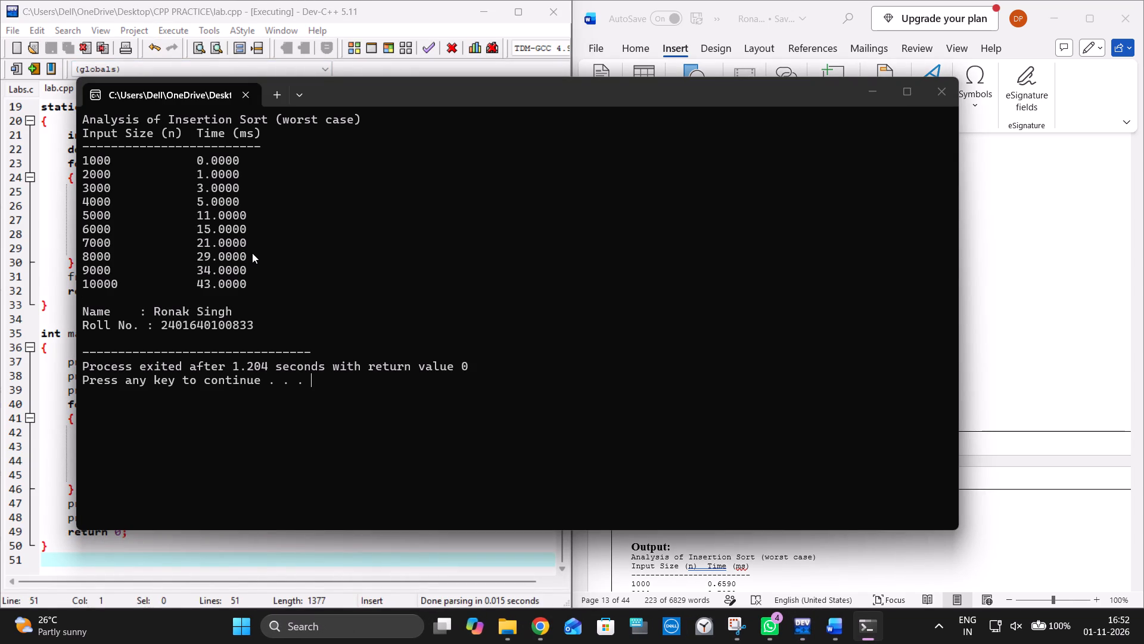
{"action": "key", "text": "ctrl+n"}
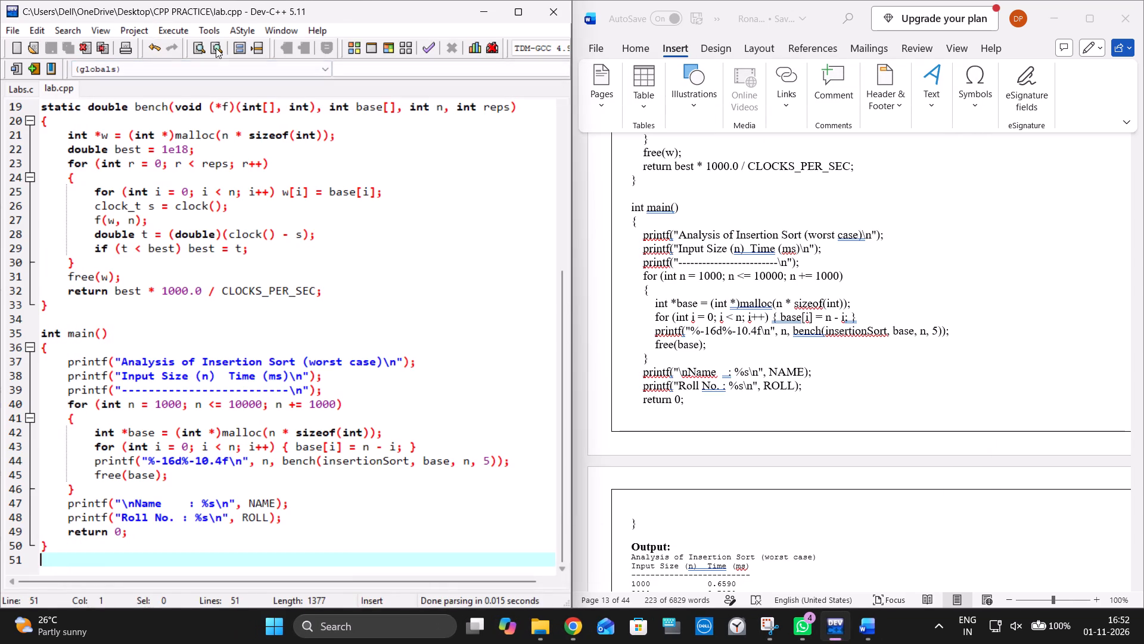
Compile and run the insertion sort program in lab.cpp again.
{"action": "left_click", "coordinate": [172, 30]}
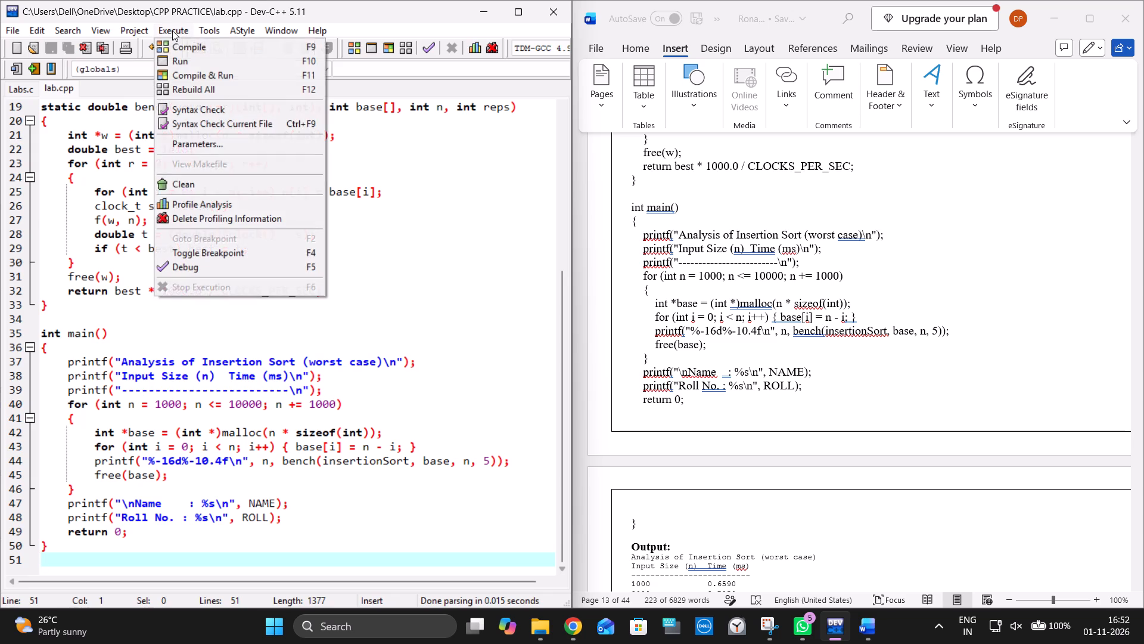
{"action": "left_click", "coordinate": [187, 74]}
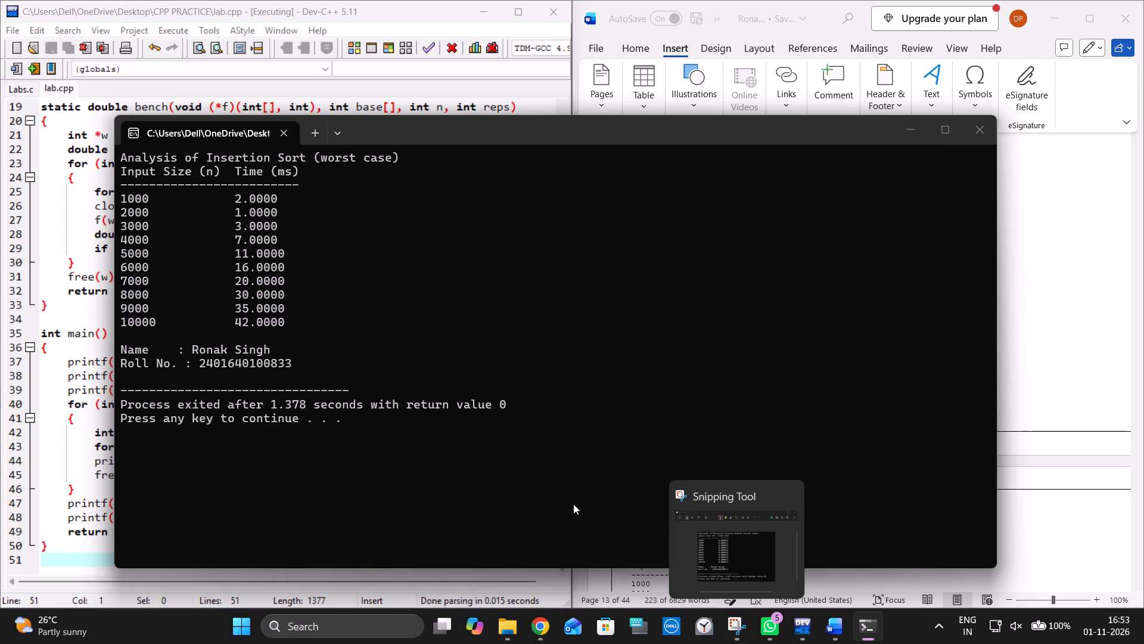
Capture the insertion sort console output with Snipping Tool, copy the snip, and minimise the Snipping Tool and console windows.
{"action": "left_click", "coordinate": [729, 619]}
{"action": "key", "text": "ctrl+n"}
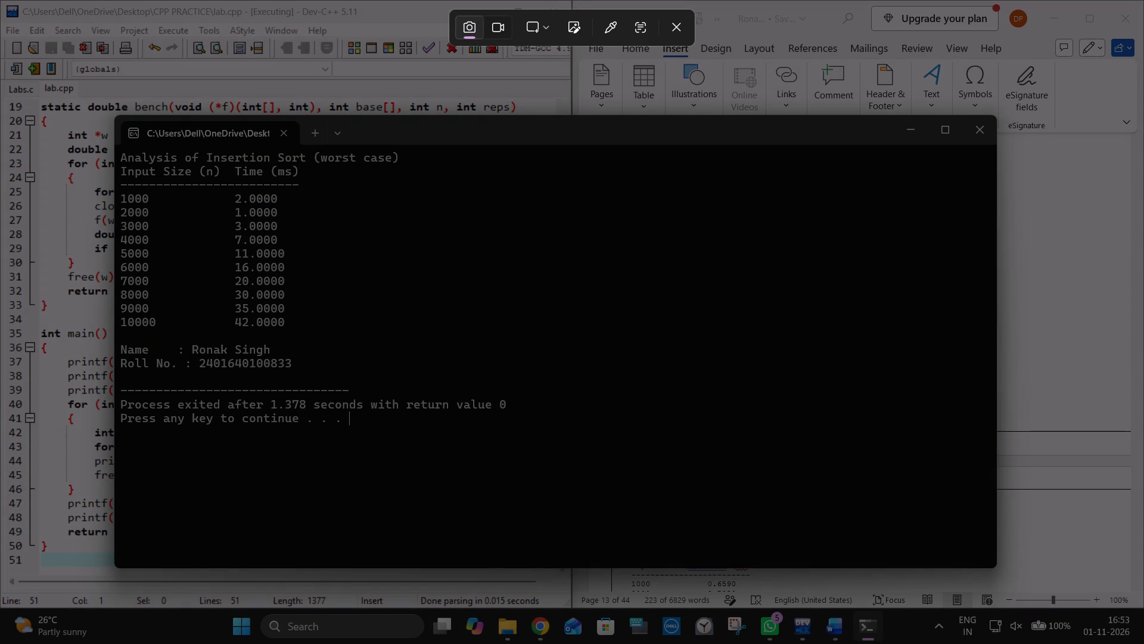
{"action": "left_click_drag", "start_coordinate": [117, 150], "coordinate": [612, 445]}
{"action": "key", "text": "ctrl+c"}
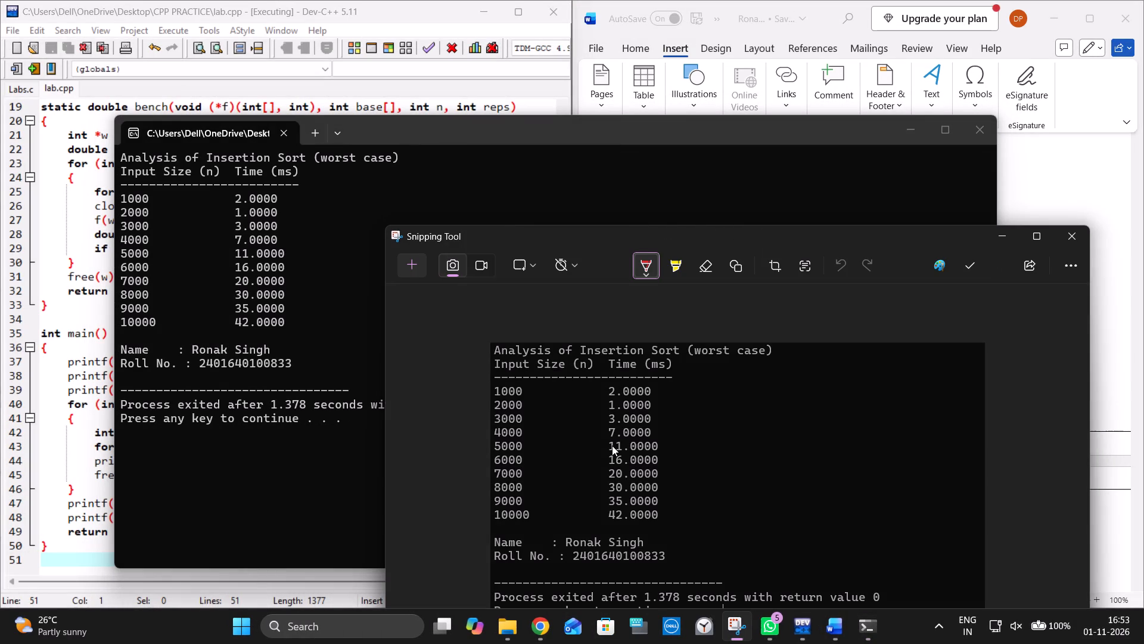
{"action": "left_click", "coordinate": [1005, 233]}
{"action": "left_click", "coordinate": [910, 125]}
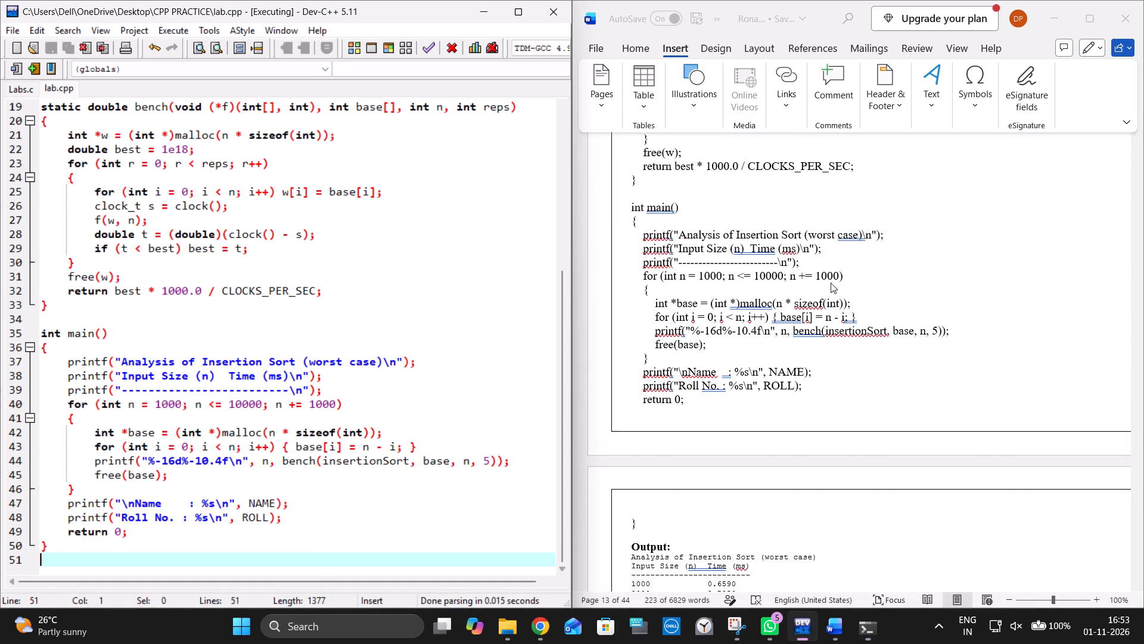
Replace the typed insertion sort output under Experiment 2 (a)'s Output heading in Word with the copied screenshot.
{"action": "scroll", "coordinate": [750, 351], "scroll_direction": "down", "scroll_amount": 8}
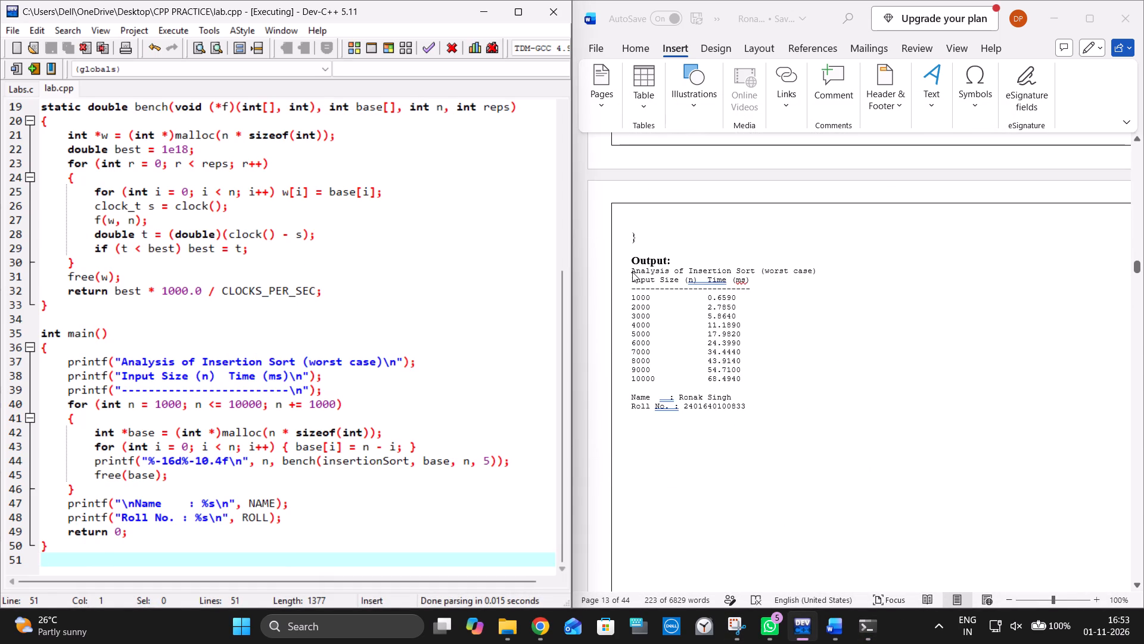
{"action": "left_click", "coordinate": [769, 405]}
{"action": "left_click", "coordinate": [767, 405]}
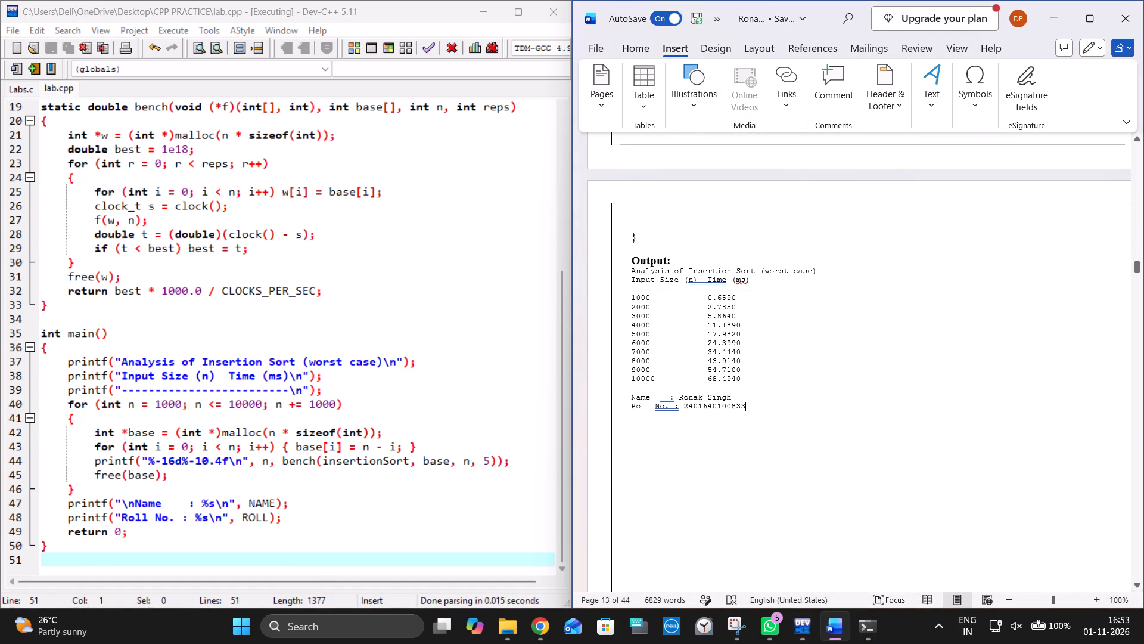
{"action": "key", "text": "Return"}
{"action": "key", "text": "ctrl+v"}
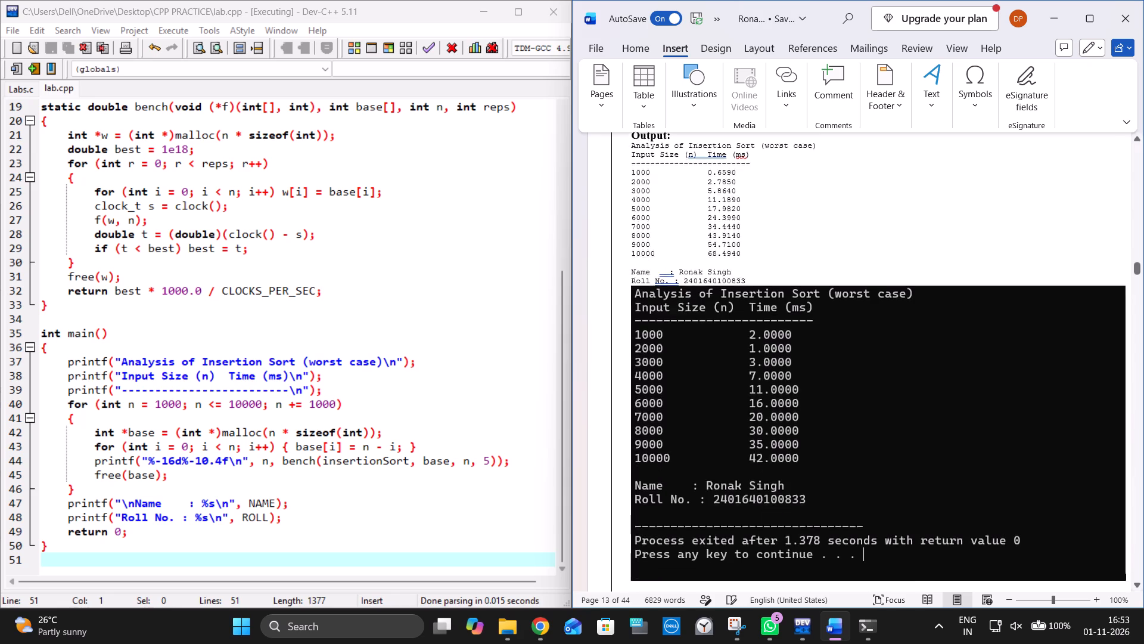
{"action": "scroll", "coordinate": [766, 405], "scroll_direction": "up", "scroll_amount": 3}
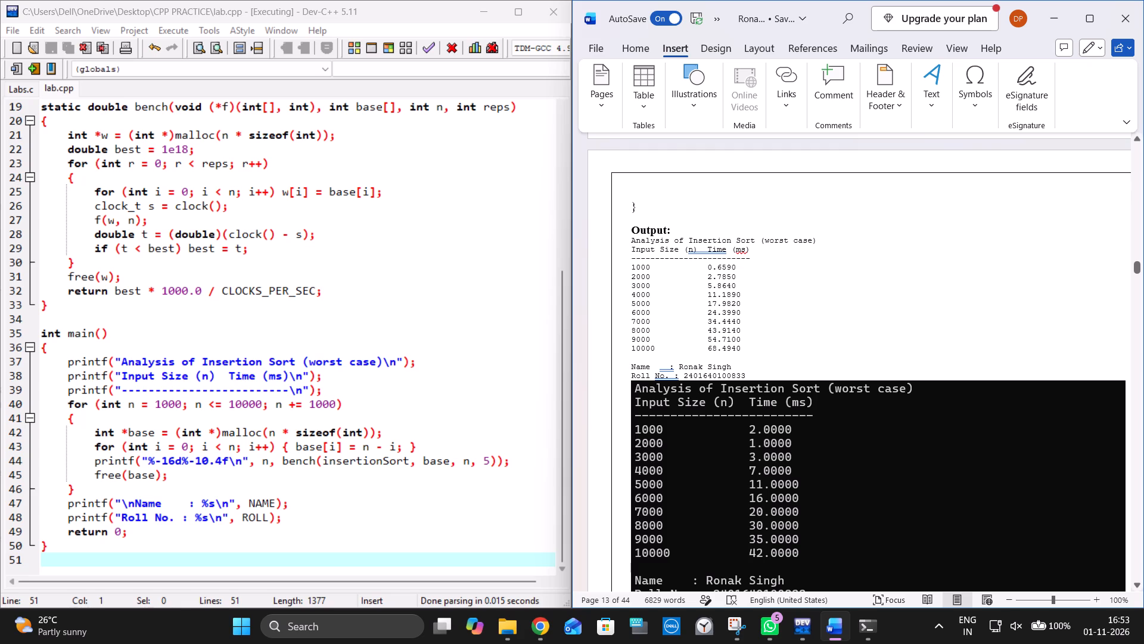
{"action": "scroll", "coordinate": [801, 404], "scroll_direction": "down", "scroll_amount": 1}
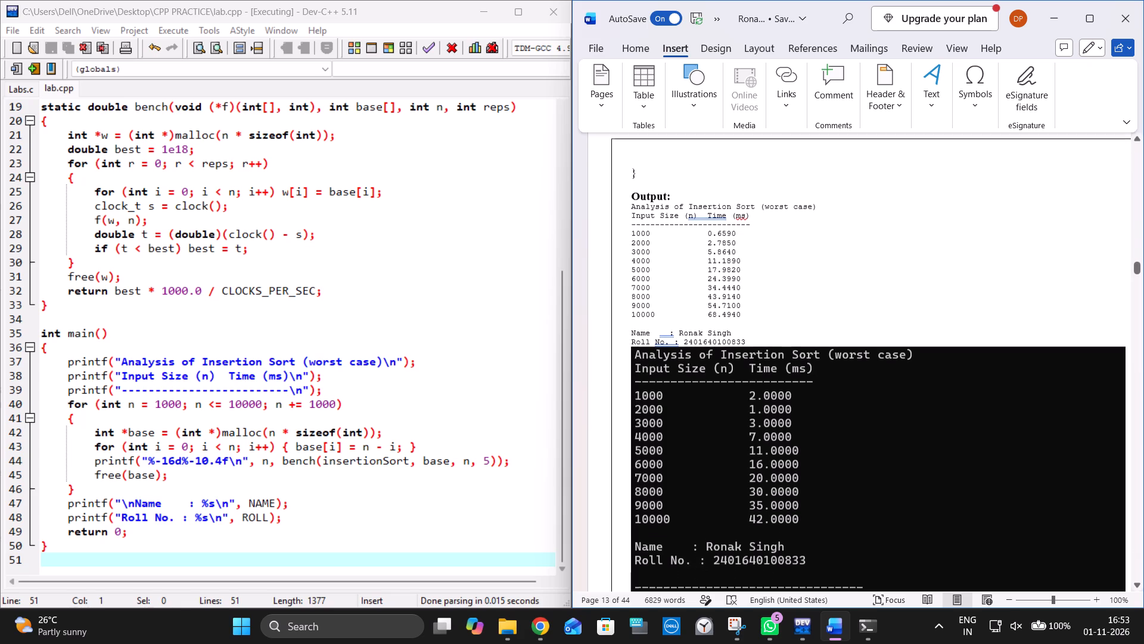
{"action": "left_click_drag", "start_coordinate": [764, 340], "coordinate": [682, 252]}
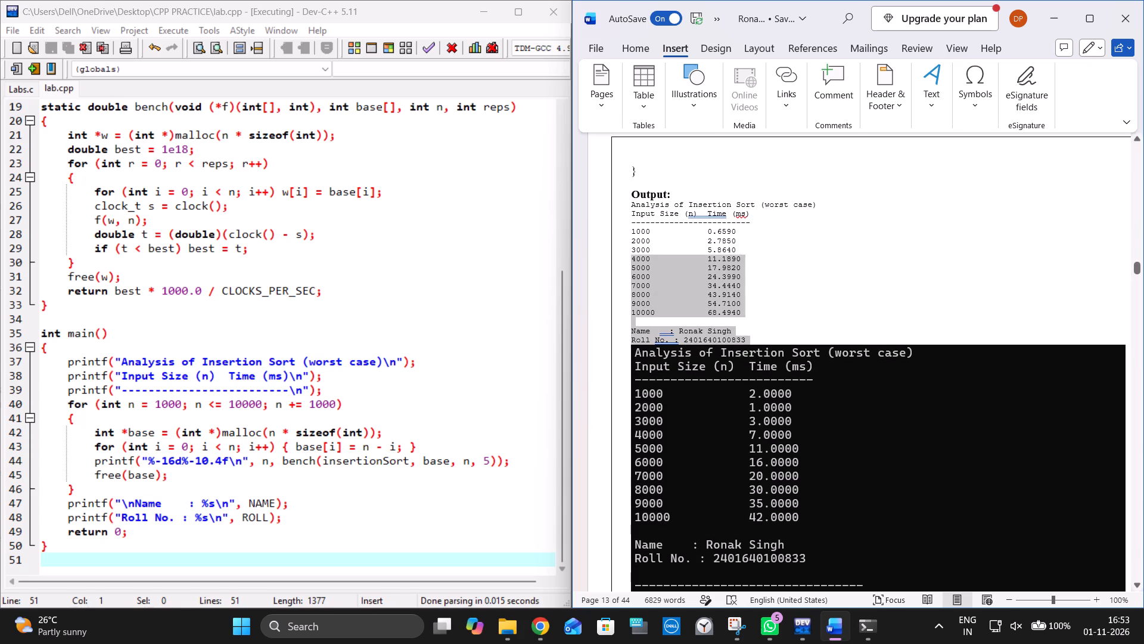
{"action": "left_click_drag", "start_coordinate": [682, 252], "coordinate": [702, 266]}
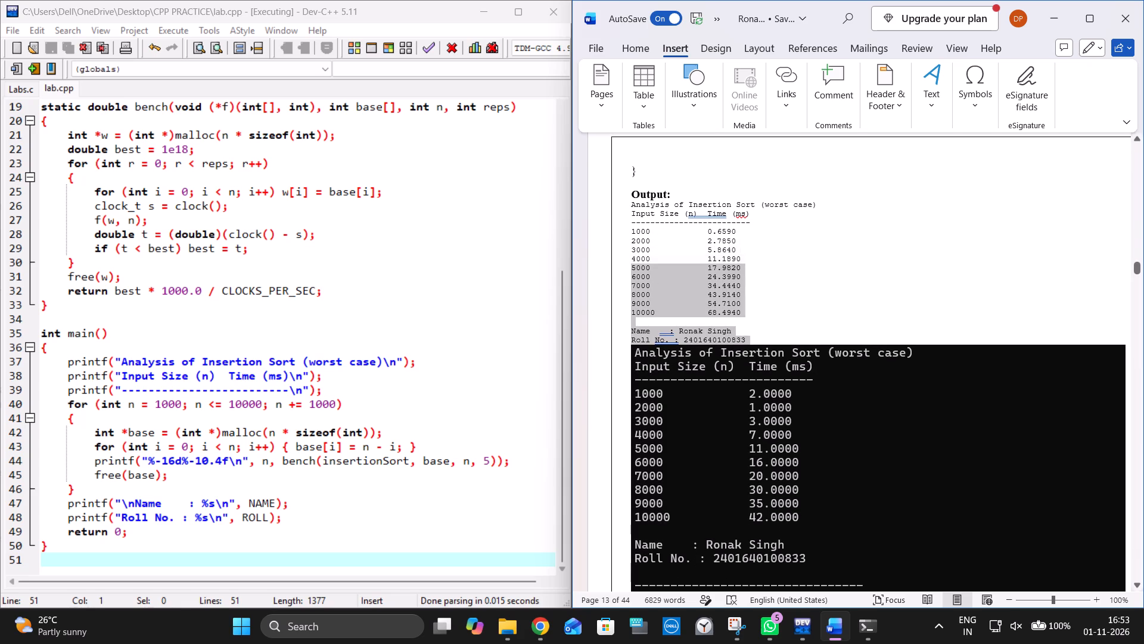
{"action": "left_click_drag", "start_coordinate": [702, 266], "coordinate": [684, 228]}
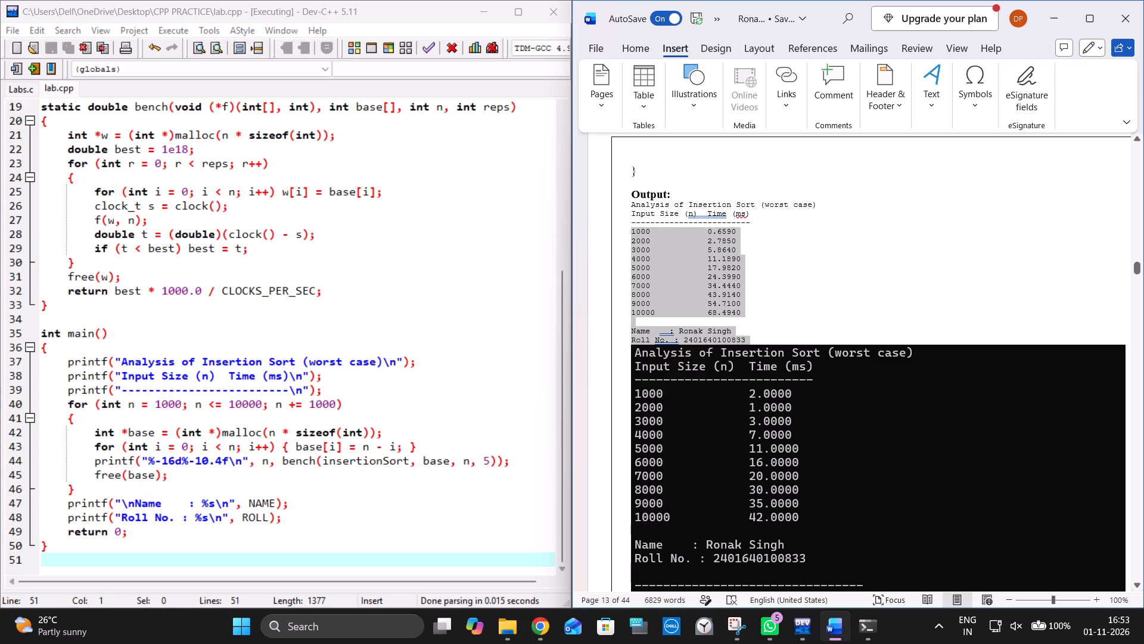
{"action": "left_click_drag", "start_coordinate": [684, 228], "coordinate": [633, 204]}
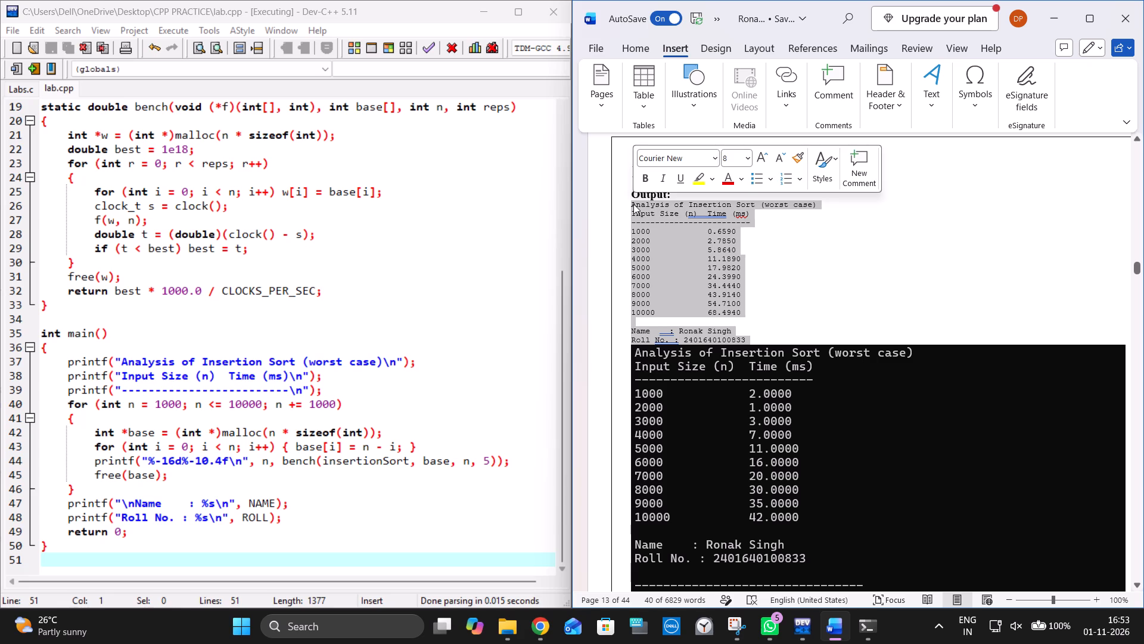
{"action": "key", "text": "BackSpace"}
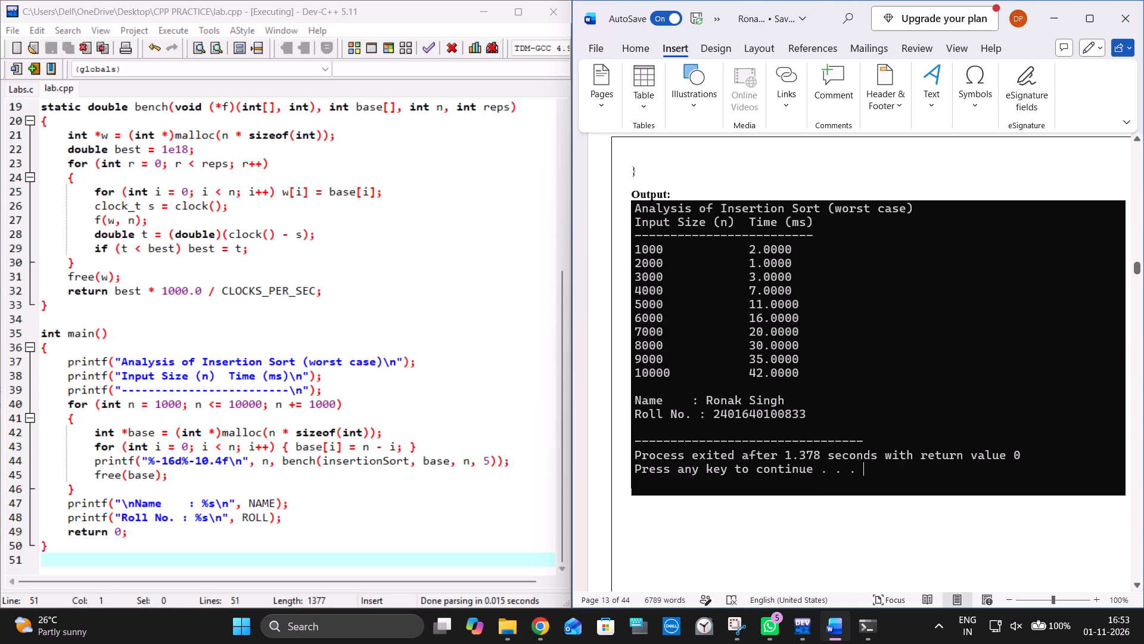
Copy the full selection sort code from Experiment 2 (b) in Word and replace the contents of lab.cpp in Dev-C++ with it.
{"action": "scroll", "coordinate": [918, 423], "scroll_direction": "down", "scroll_amount": 7}
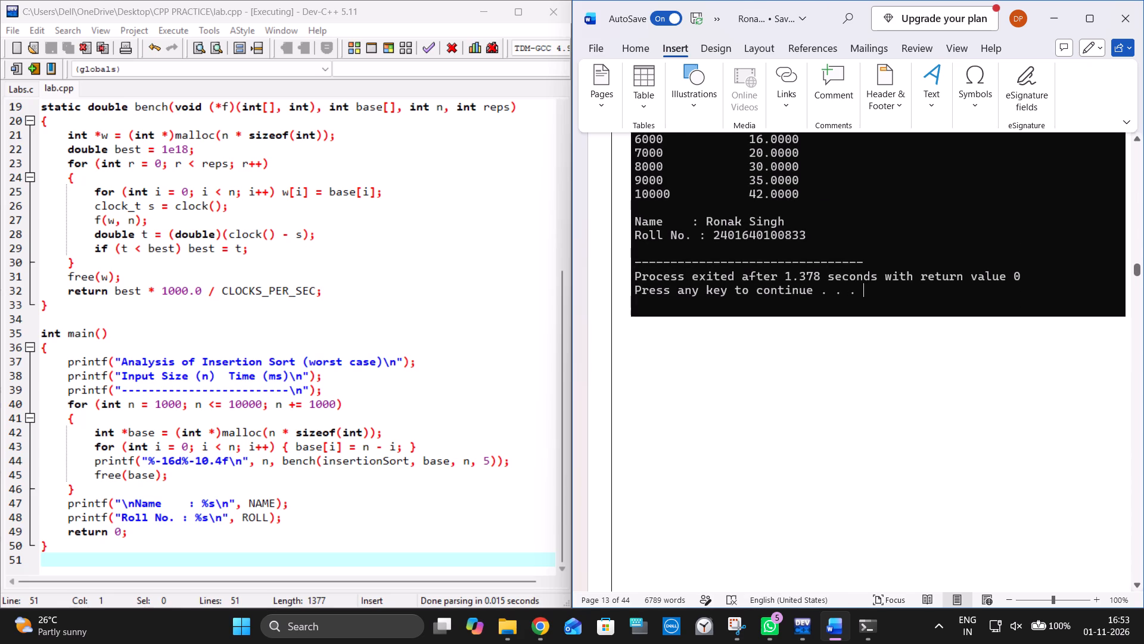
{"action": "scroll", "coordinate": [918, 423], "scroll_direction": "down", "scroll_amount": 17}
{"action": "scroll", "coordinate": [918, 423], "scroll_direction": "down", "scroll_amount": 4}
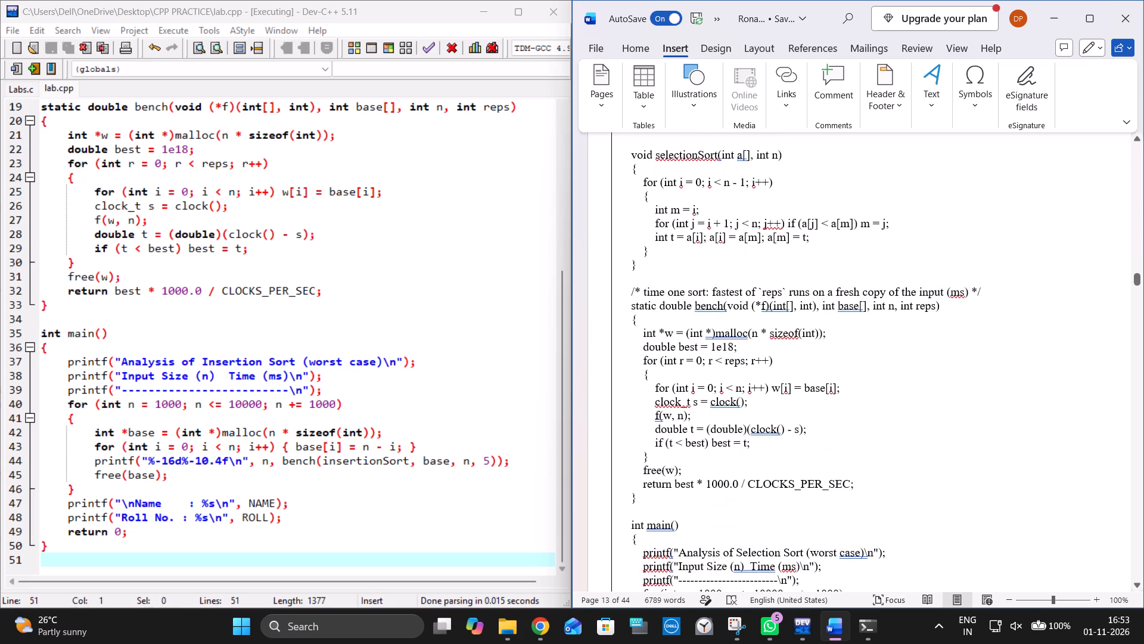
{"action": "scroll", "coordinate": [760, 385], "scroll_direction": "up", "scroll_amount": 3}
{"action": "scroll", "coordinate": [639, 225], "scroll_direction": "up", "scroll_amount": 1}
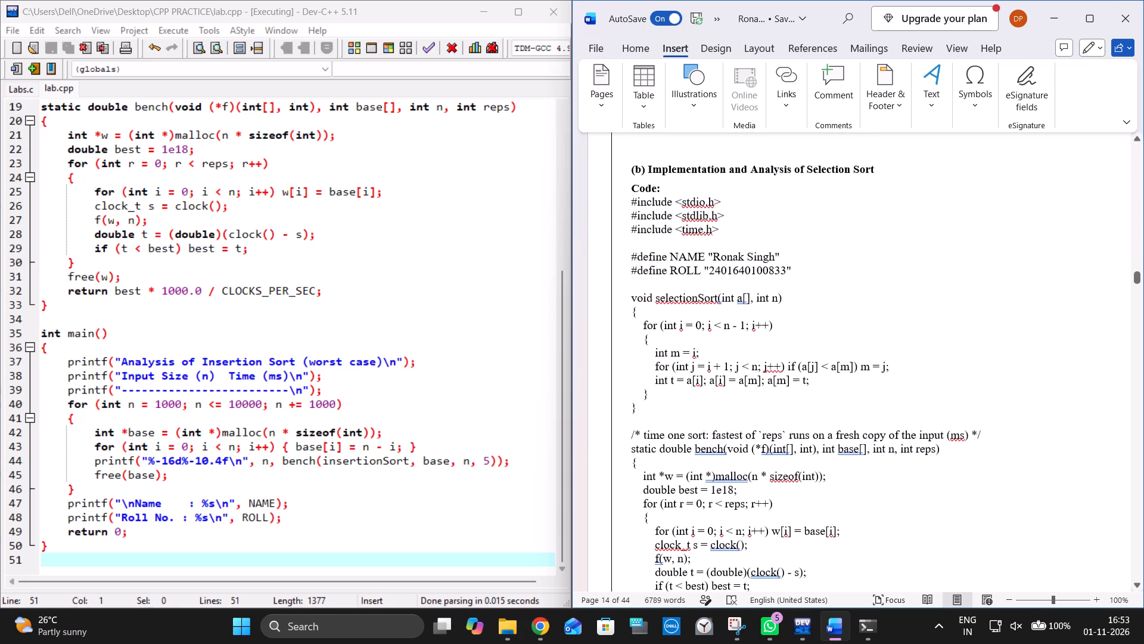
{"action": "left_click_drag", "start_coordinate": [629, 202], "coordinate": [720, 626]}
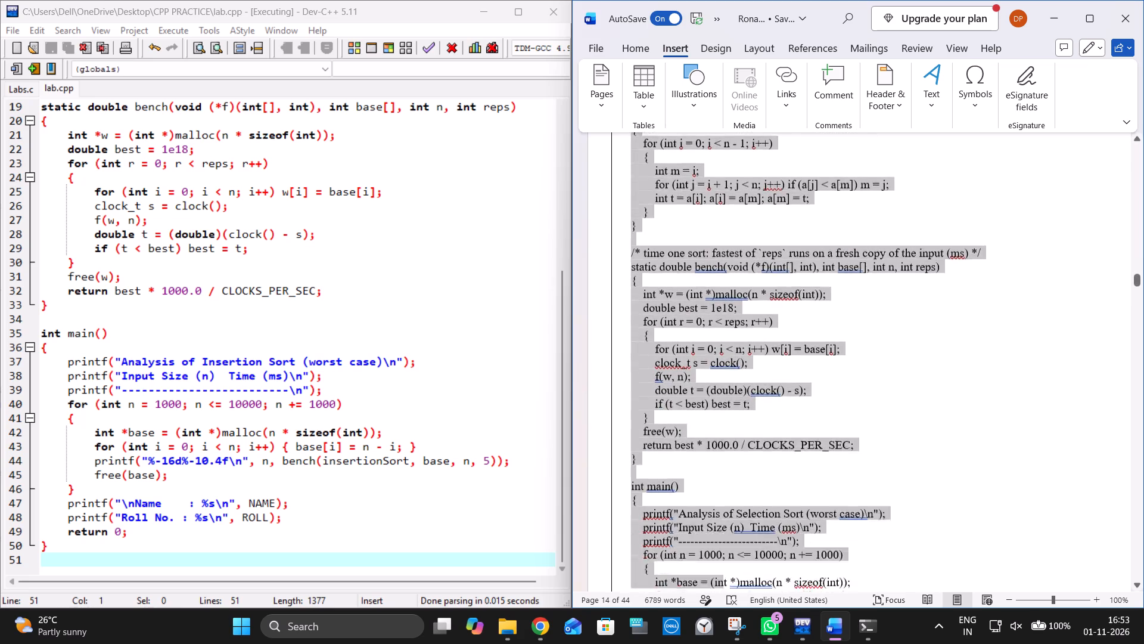
{"action": "left_click_drag", "start_coordinate": [720, 626], "coordinate": [688, 594]}
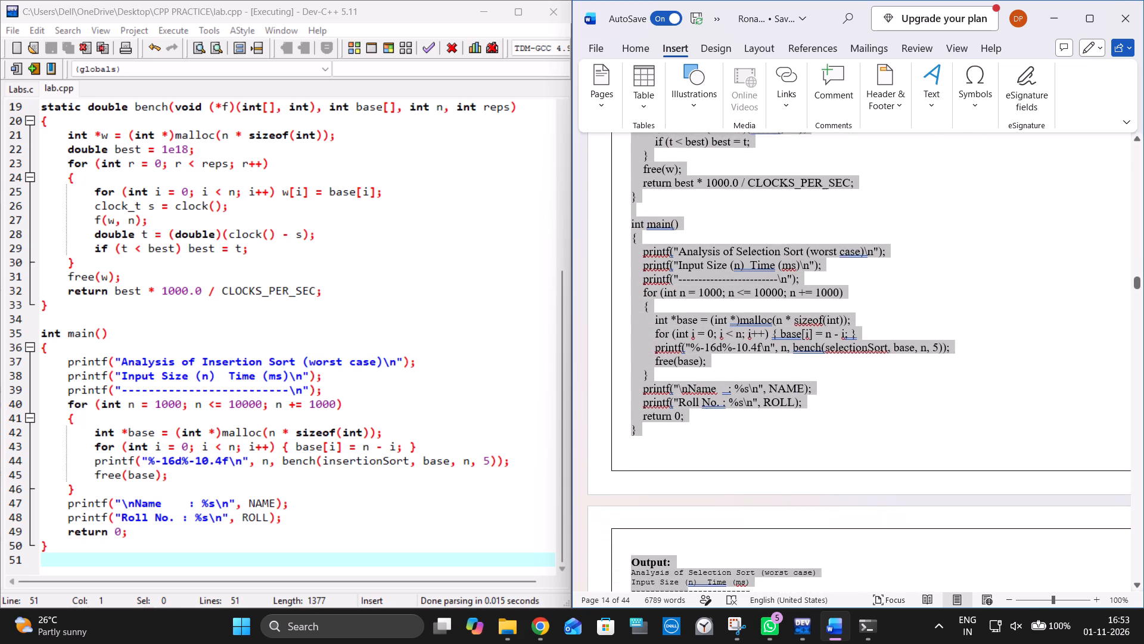
{"action": "left_click_drag", "start_coordinate": [688, 594], "coordinate": [646, 405]}
{"action": "key", "text": "ctrl+c"}
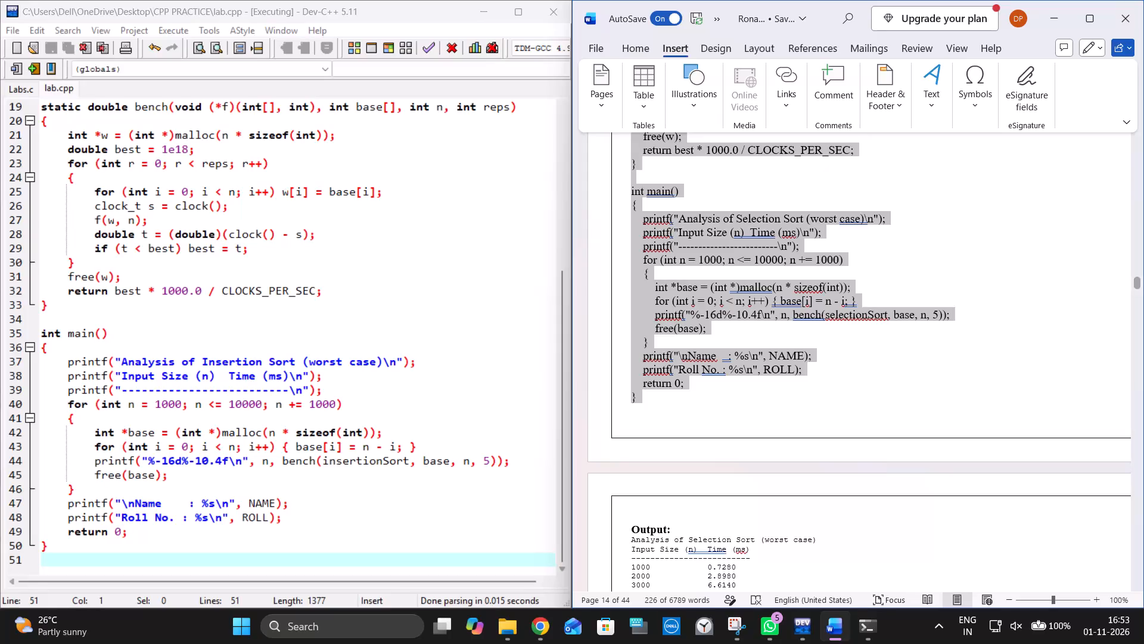
{"action": "left_click", "coordinate": [402, 334]}
{"action": "key", "text": "ctrl+a"}
{"action": "key", "text": "ctrl+v"}
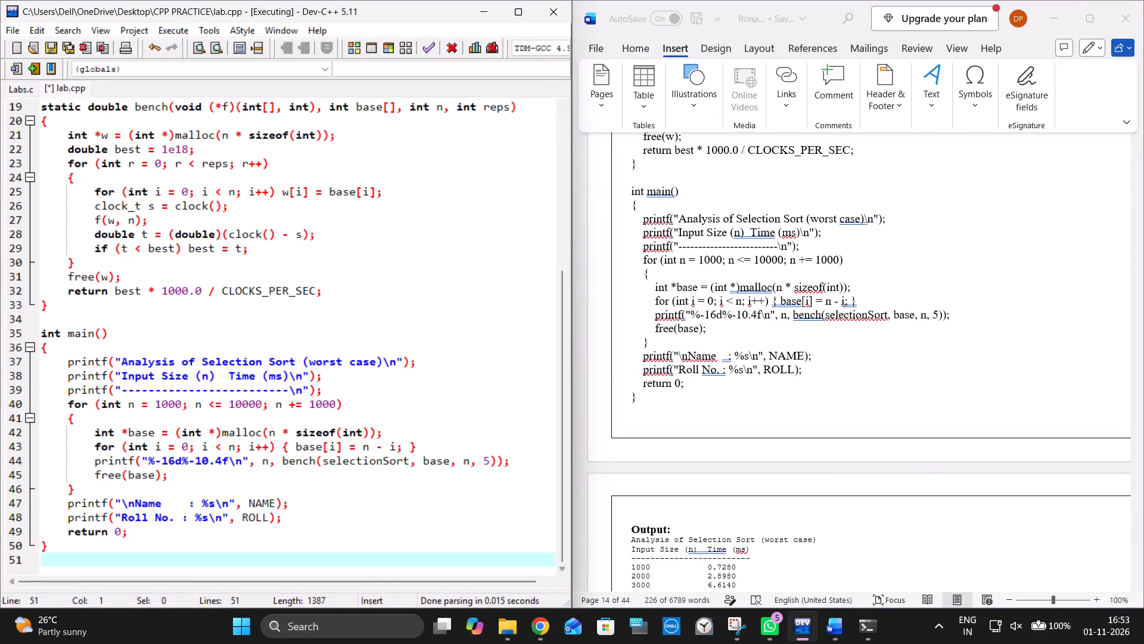
Compile and run the selection sort program in lab.cpp.
{"action": "scroll", "coordinate": [369, 314], "scroll_direction": "up", "scroll_amount": 1}
{"action": "scroll", "coordinate": [369, 314], "scroll_direction": "down", "scroll_amount": 2}
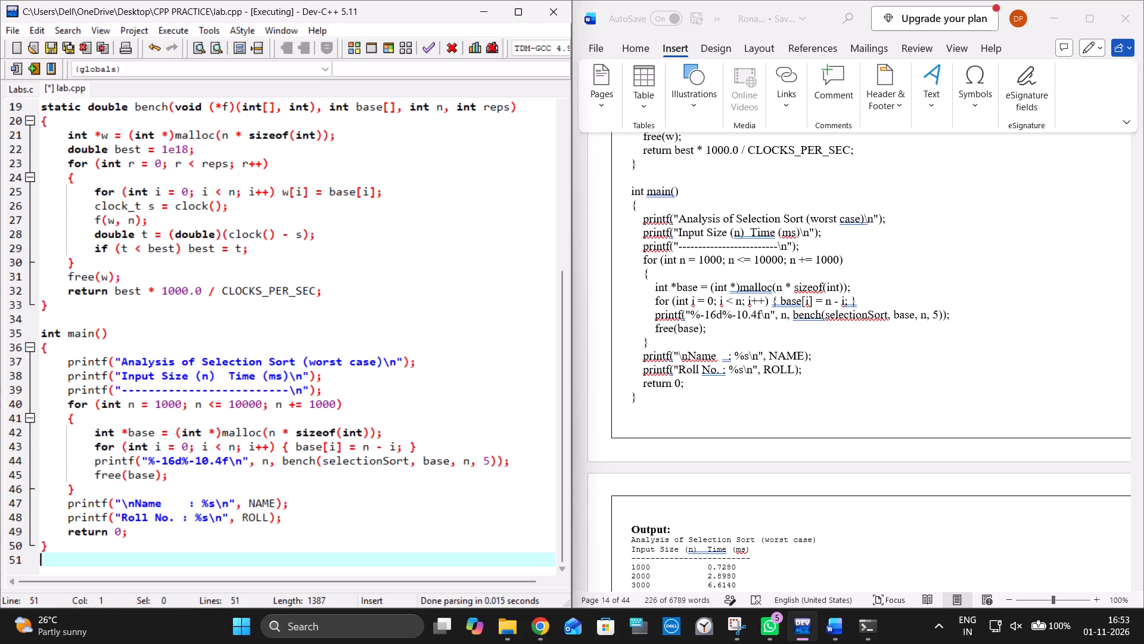
{"action": "left_click", "coordinate": [166, 33]}
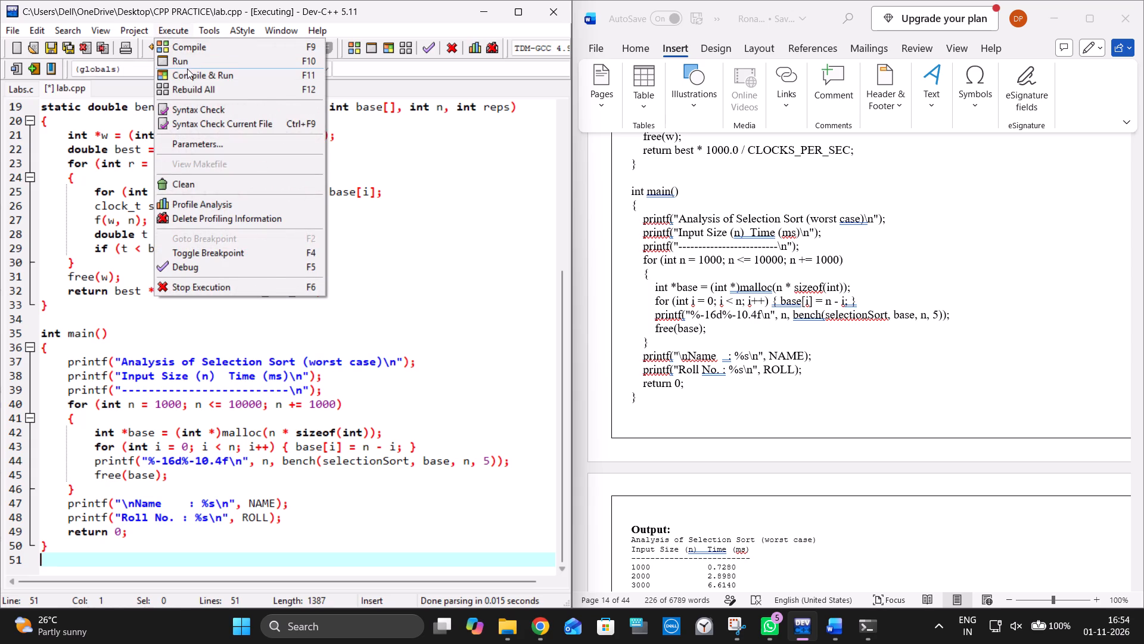
{"action": "left_click", "coordinate": [206, 79]}
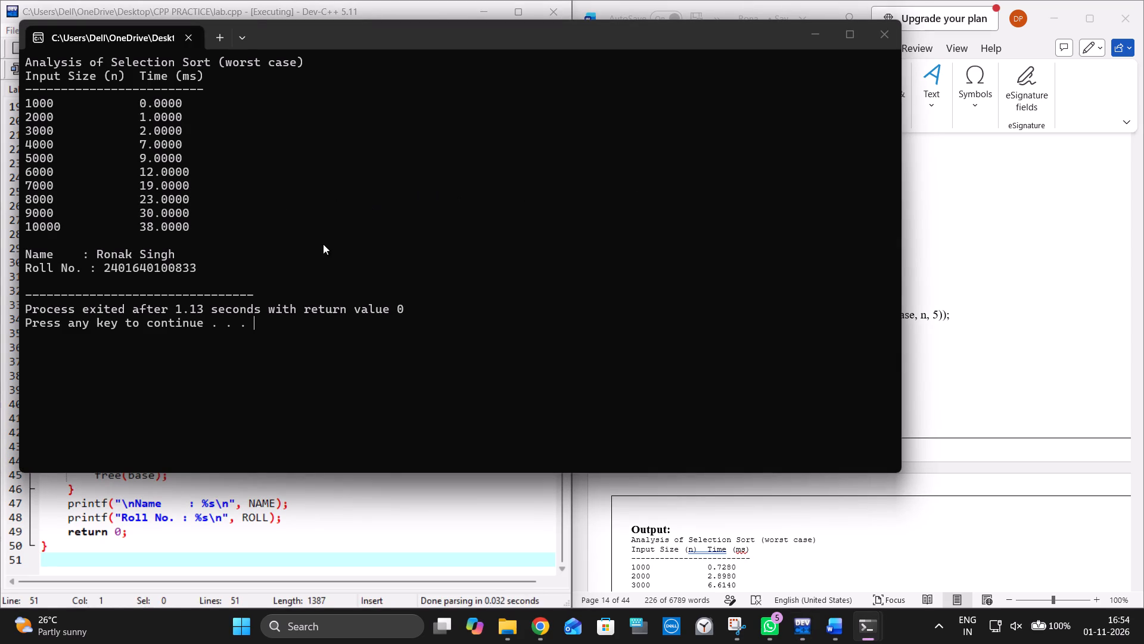
Capture the selection sort console output with Snipping Tool, copy the snip, and minimise the Snipping Tool and console windows.
{"action": "left_click", "coordinate": [742, 622]}
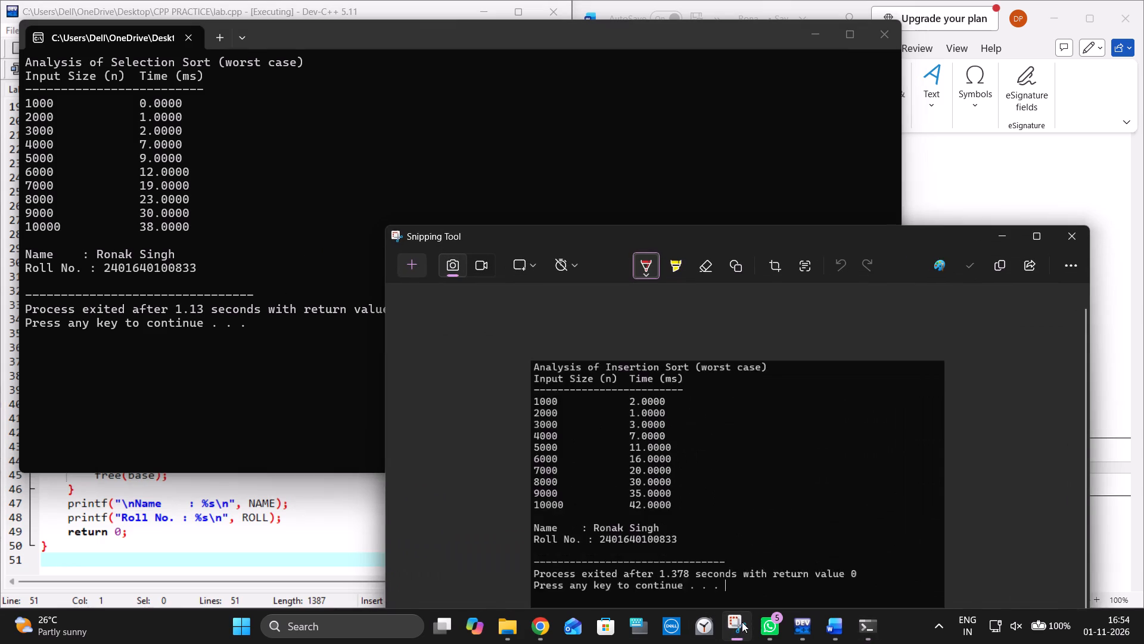
{"action": "key", "text": "ctrl+n"}
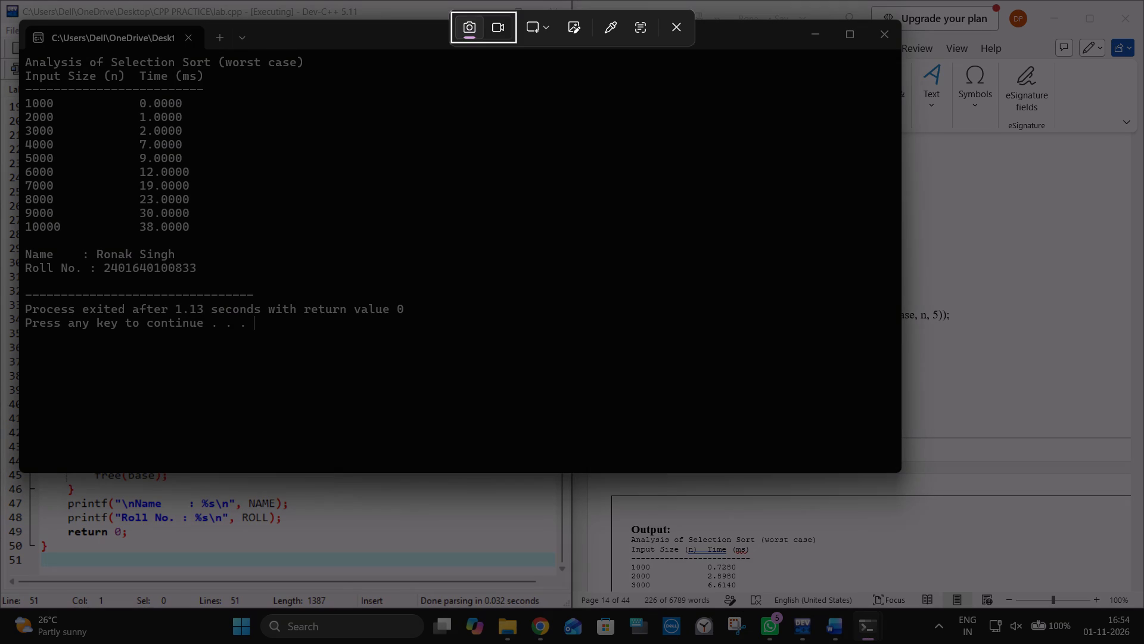
{"action": "left_click_drag", "start_coordinate": [22, 53], "coordinate": [542, 358]}
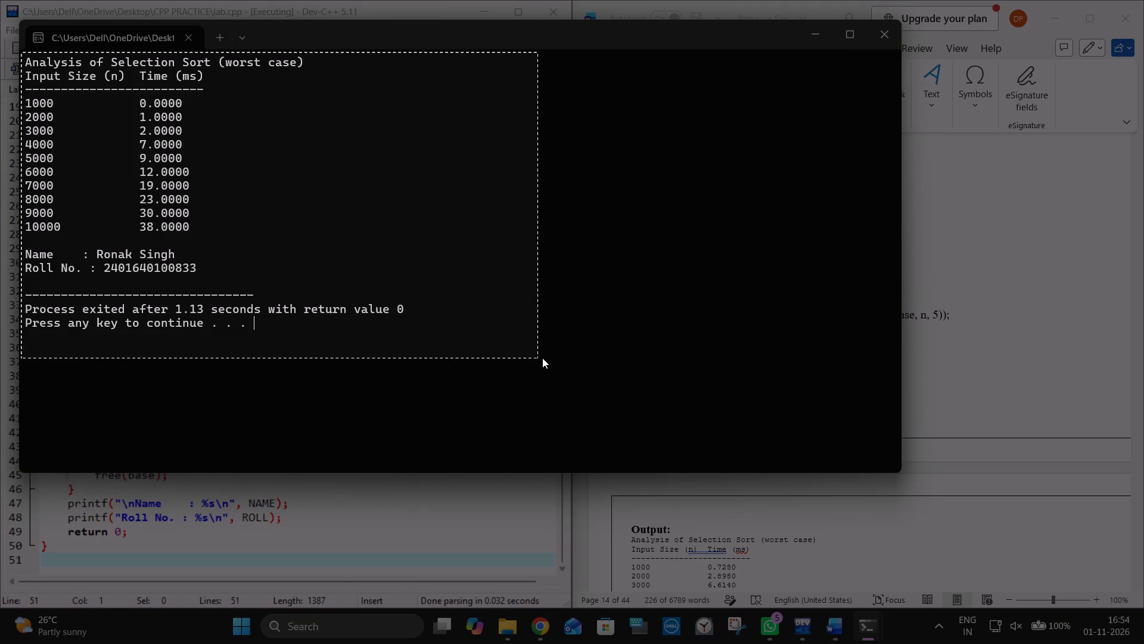
{"action": "left_click_drag", "start_coordinate": [542, 358], "coordinate": [552, 355]}
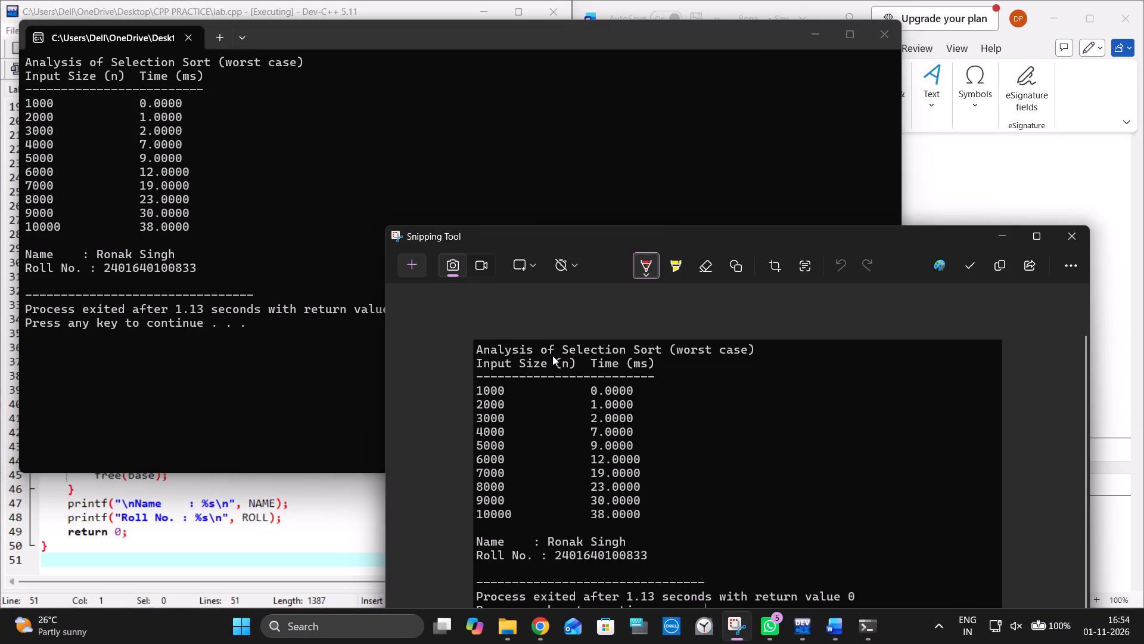
{"action": "key", "text": "ctrl+c"}
{"action": "left_click", "coordinate": [991, 236]}
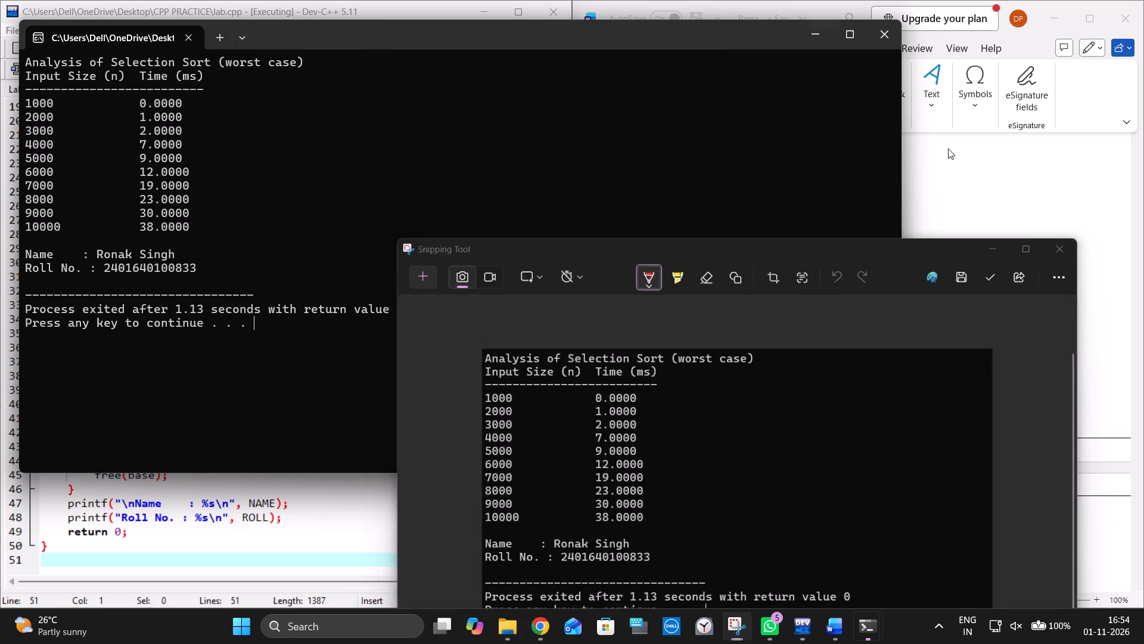
{"action": "left_click", "coordinate": [814, 32]}
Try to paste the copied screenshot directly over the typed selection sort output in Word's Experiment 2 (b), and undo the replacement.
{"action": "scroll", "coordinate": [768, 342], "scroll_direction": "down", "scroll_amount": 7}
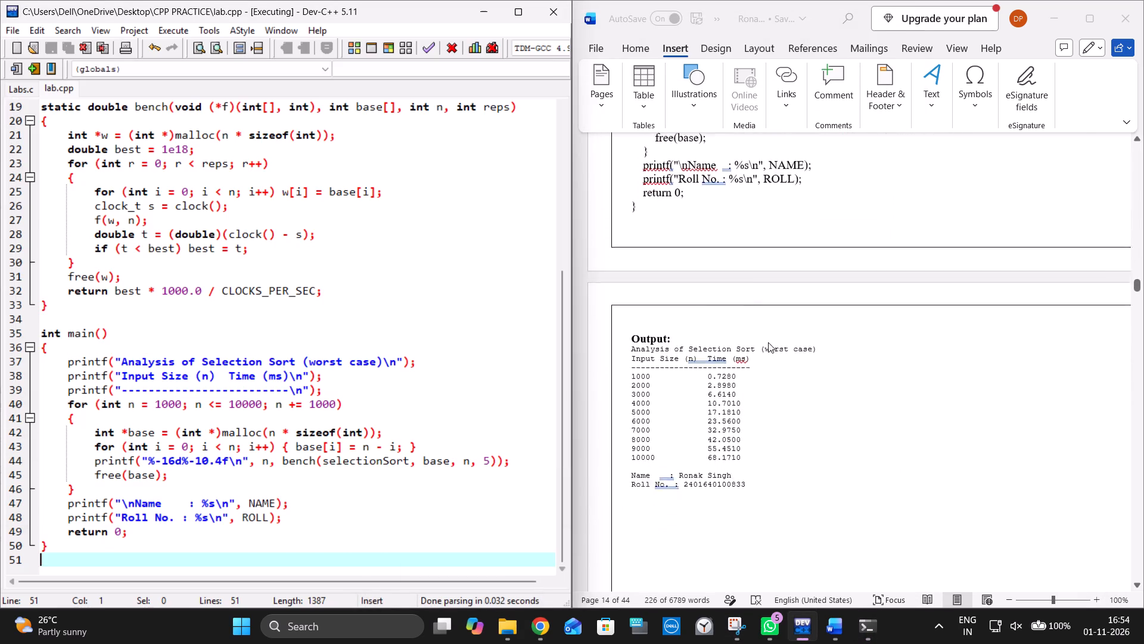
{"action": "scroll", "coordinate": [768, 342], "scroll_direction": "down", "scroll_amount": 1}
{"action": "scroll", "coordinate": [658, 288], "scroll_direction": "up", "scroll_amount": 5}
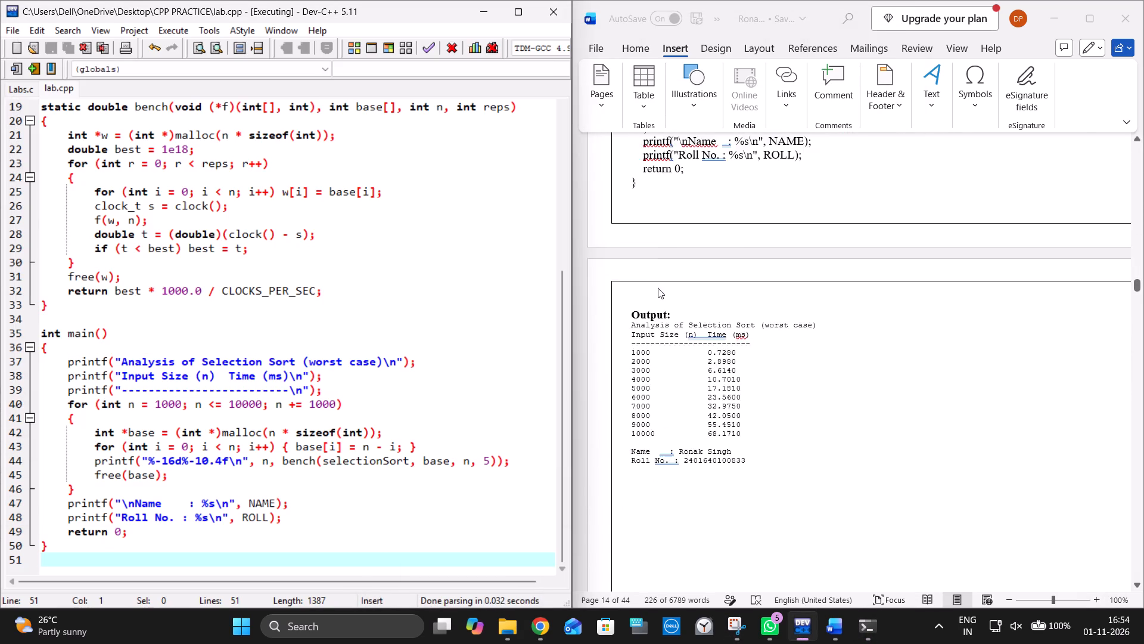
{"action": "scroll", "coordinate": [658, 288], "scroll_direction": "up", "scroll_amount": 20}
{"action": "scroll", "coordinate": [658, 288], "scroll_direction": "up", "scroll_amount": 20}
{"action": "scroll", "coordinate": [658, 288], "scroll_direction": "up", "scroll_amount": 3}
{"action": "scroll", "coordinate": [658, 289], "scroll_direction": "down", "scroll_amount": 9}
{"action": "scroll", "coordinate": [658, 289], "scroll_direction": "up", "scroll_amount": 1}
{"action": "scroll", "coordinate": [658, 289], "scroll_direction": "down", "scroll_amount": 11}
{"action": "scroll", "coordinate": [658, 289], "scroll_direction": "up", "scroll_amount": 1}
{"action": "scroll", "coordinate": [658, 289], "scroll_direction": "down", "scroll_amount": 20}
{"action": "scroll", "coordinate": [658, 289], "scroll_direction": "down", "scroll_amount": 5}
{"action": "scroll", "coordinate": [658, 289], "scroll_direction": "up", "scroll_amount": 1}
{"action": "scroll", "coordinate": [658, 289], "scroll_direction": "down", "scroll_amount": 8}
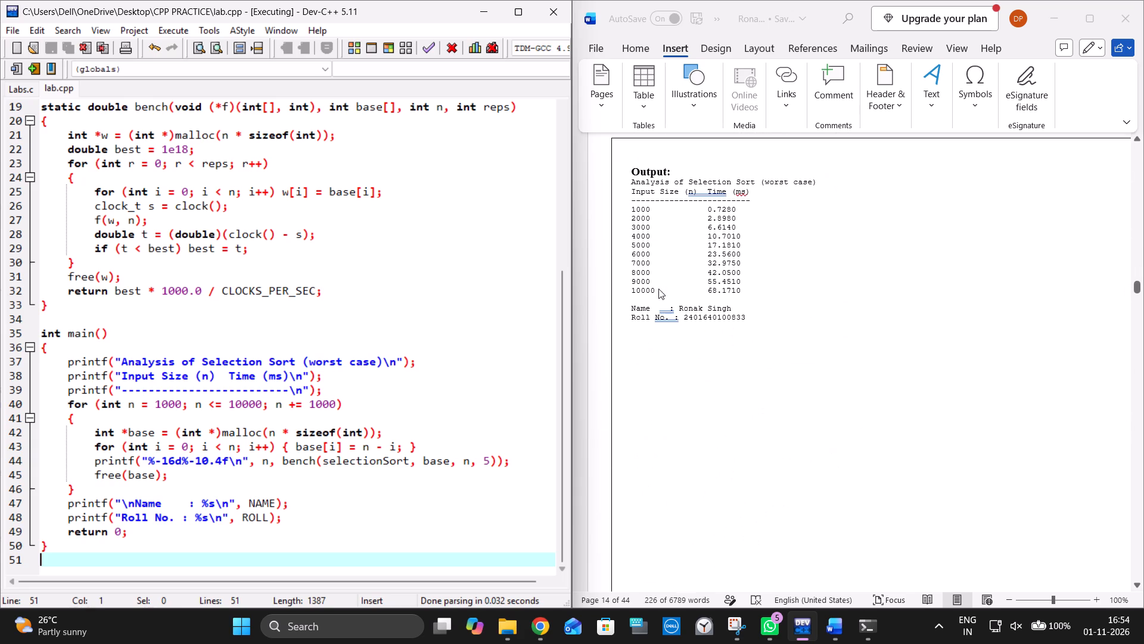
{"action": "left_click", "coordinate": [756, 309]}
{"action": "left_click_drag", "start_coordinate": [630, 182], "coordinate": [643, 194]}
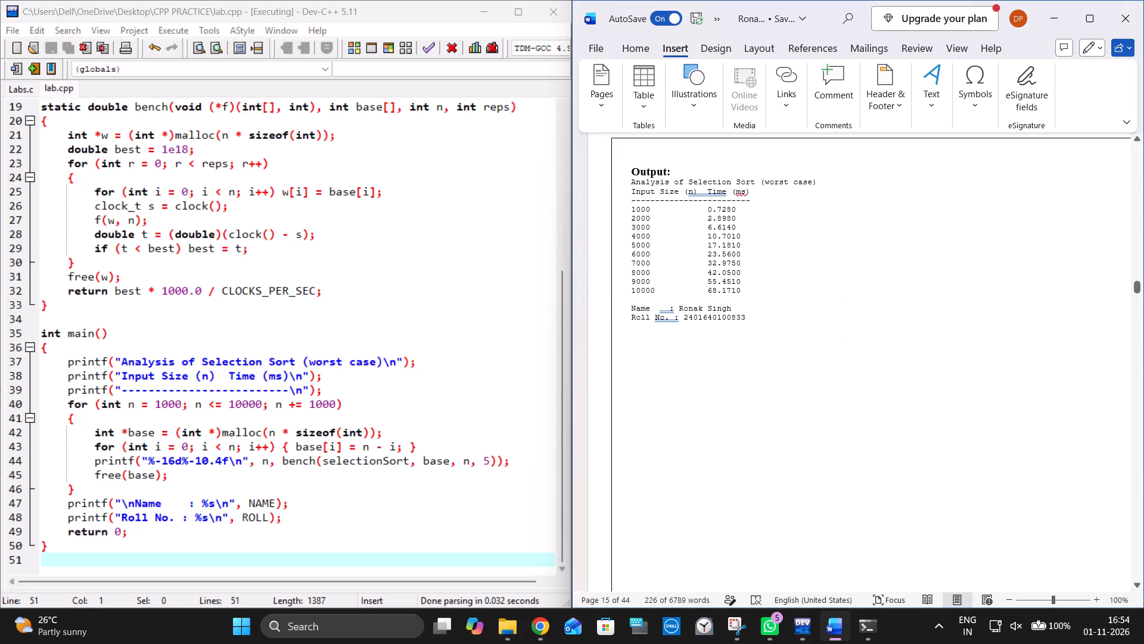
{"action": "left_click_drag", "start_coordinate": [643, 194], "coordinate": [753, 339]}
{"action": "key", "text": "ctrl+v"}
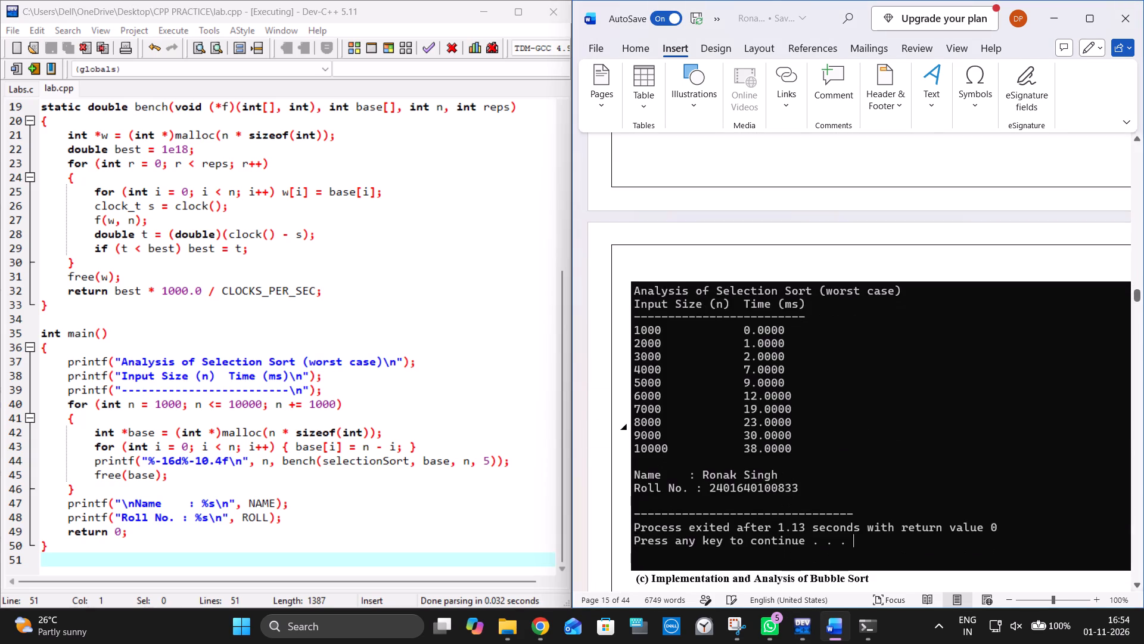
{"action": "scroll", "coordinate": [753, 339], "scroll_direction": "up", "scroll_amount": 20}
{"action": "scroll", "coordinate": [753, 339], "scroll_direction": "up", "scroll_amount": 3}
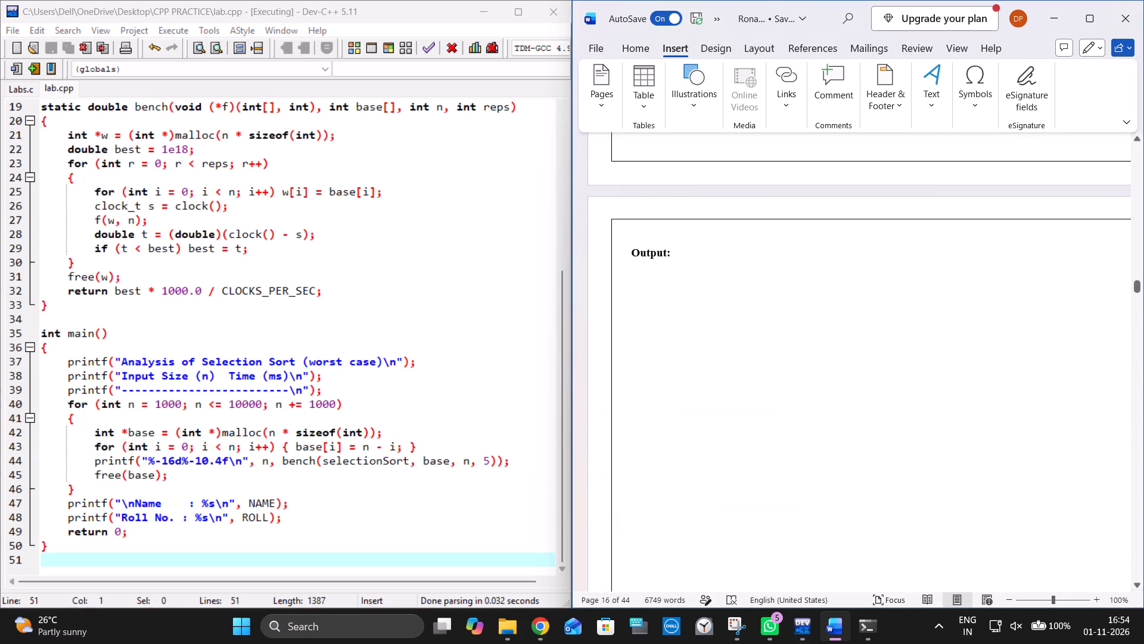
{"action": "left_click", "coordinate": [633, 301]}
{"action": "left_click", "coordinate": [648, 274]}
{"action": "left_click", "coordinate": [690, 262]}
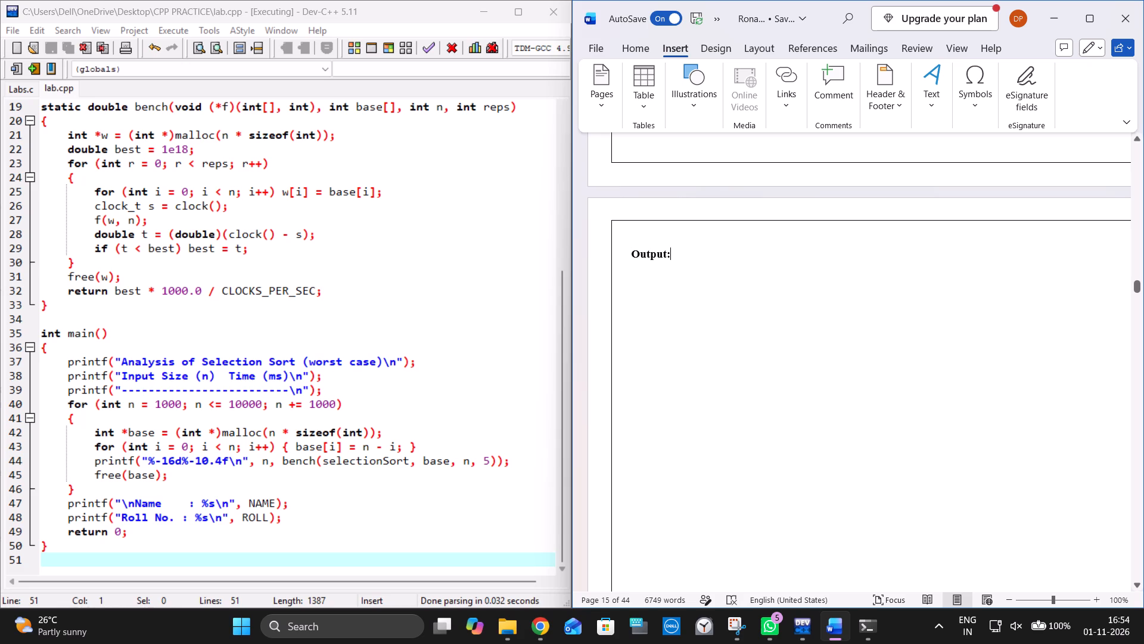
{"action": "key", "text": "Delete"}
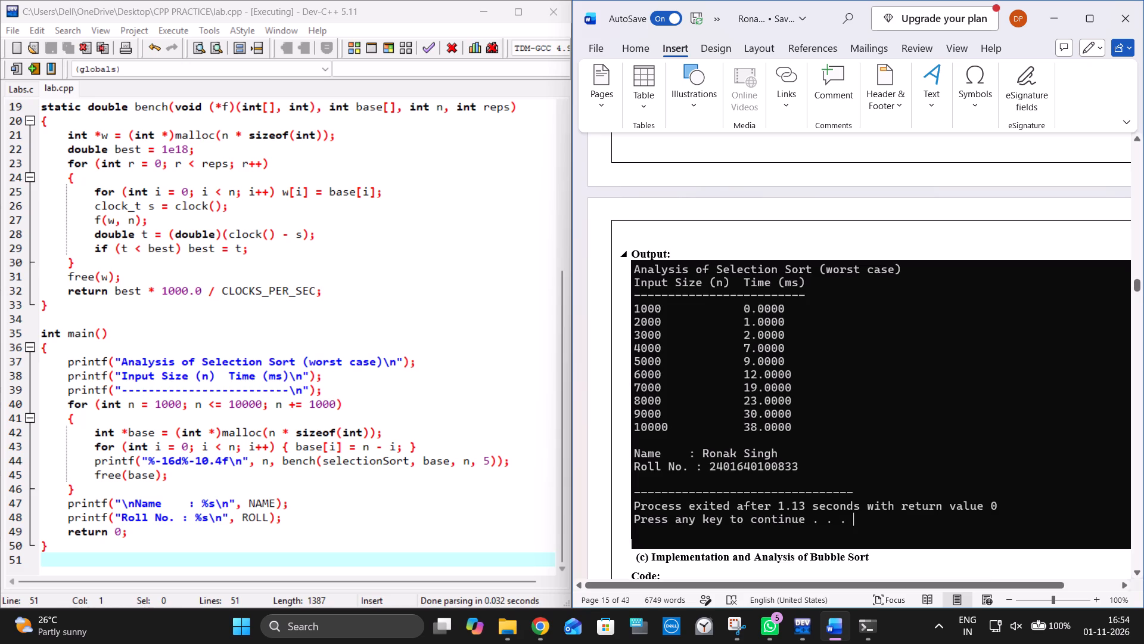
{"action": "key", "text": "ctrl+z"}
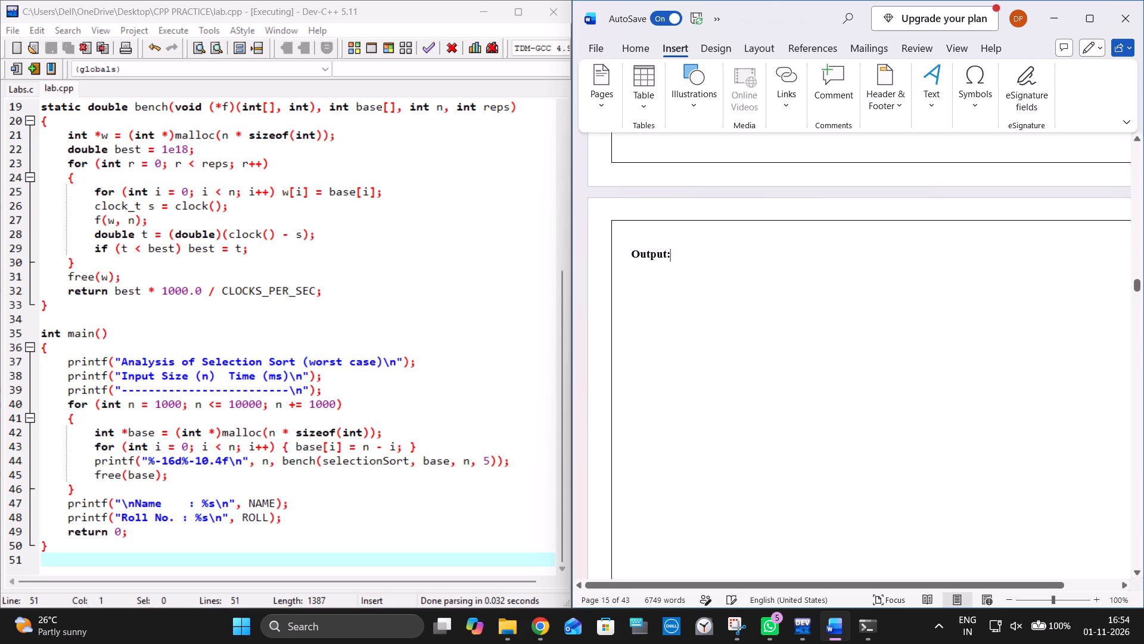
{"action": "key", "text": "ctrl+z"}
Paste the copied selection sort screenshot on a new line after the typed output's roll number line in Experiment 2 (b).
{"action": "scroll", "coordinate": [690, 262], "scroll_direction": "down", "scroll_amount": 20}
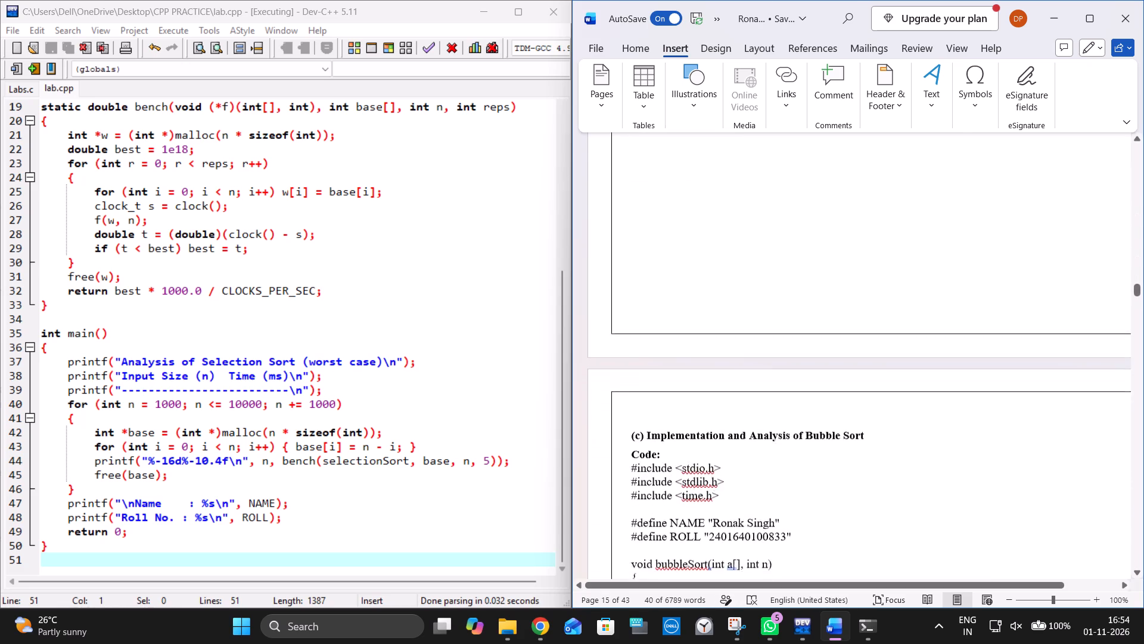
{"action": "scroll", "coordinate": [677, 348], "scroll_direction": "down", "scroll_amount": 3}
{"action": "scroll", "coordinate": [777, 321], "scroll_direction": "up", "scroll_amount": 6}
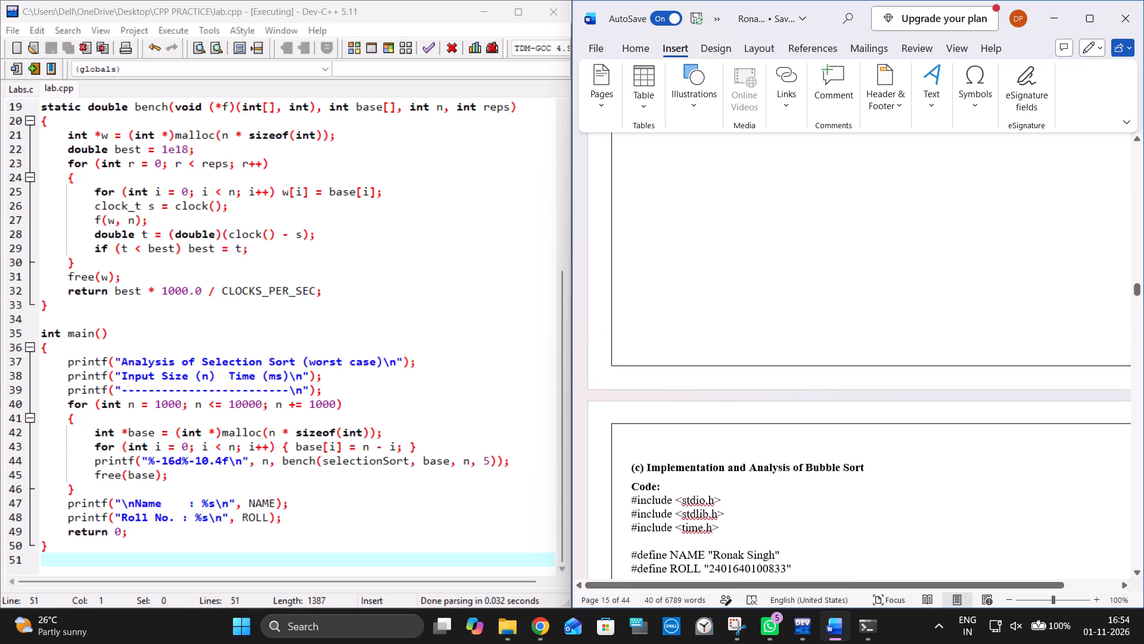
{"action": "scroll", "coordinate": [777, 321], "scroll_direction": "up", "scroll_amount": 16}
{"action": "left_click", "coordinate": [777, 321]}
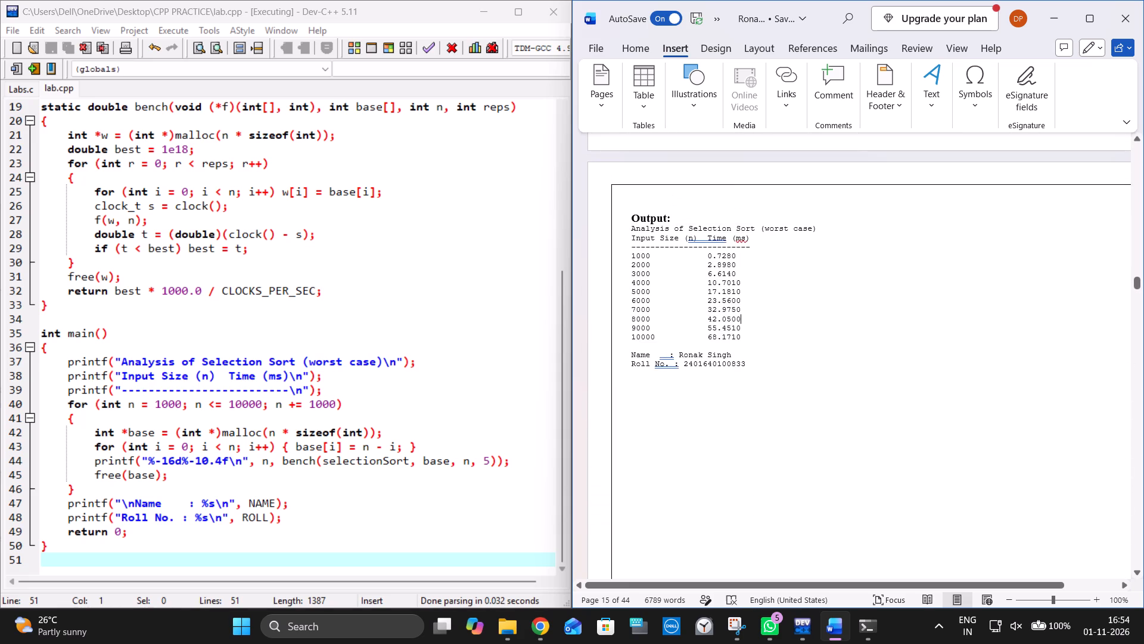
{"action": "left_click", "coordinate": [761, 362]}
{"action": "key", "text": "Return"}
{"action": "key", "text": "ctrl+v"}
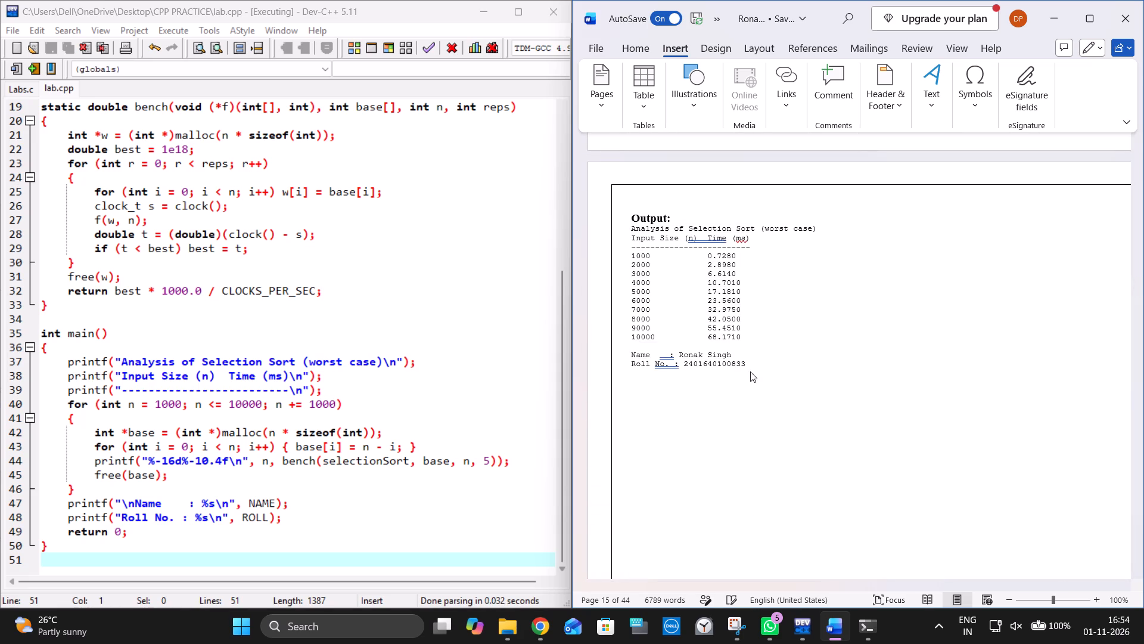
Delete the typed selection sort output between the Output heading and the pasted screenshot.
{"action": "scroll", "coordinate": [750, 371], "scroll_direction": "up", "scroll_amount": 1}
{"action": "scroll", "coordinate": [750, 371], "scroll_direction": "down", "scroll_amount": 17}
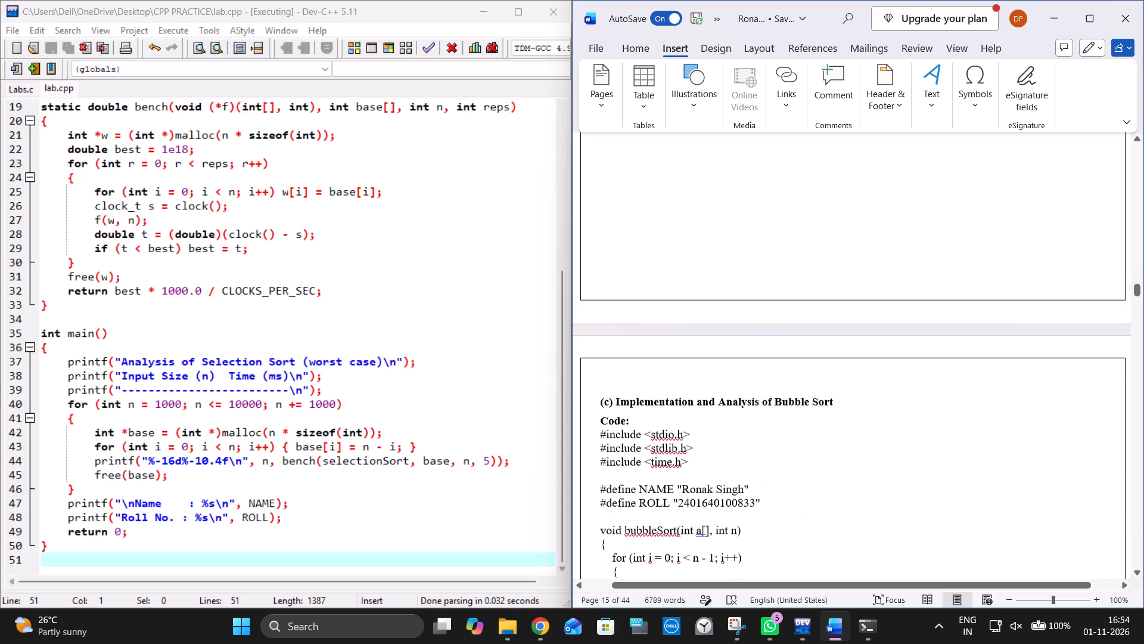
{"action": "scroll", "coordinate": [750, 371], "scroll_direction": "up", "scroll_amount": 18}
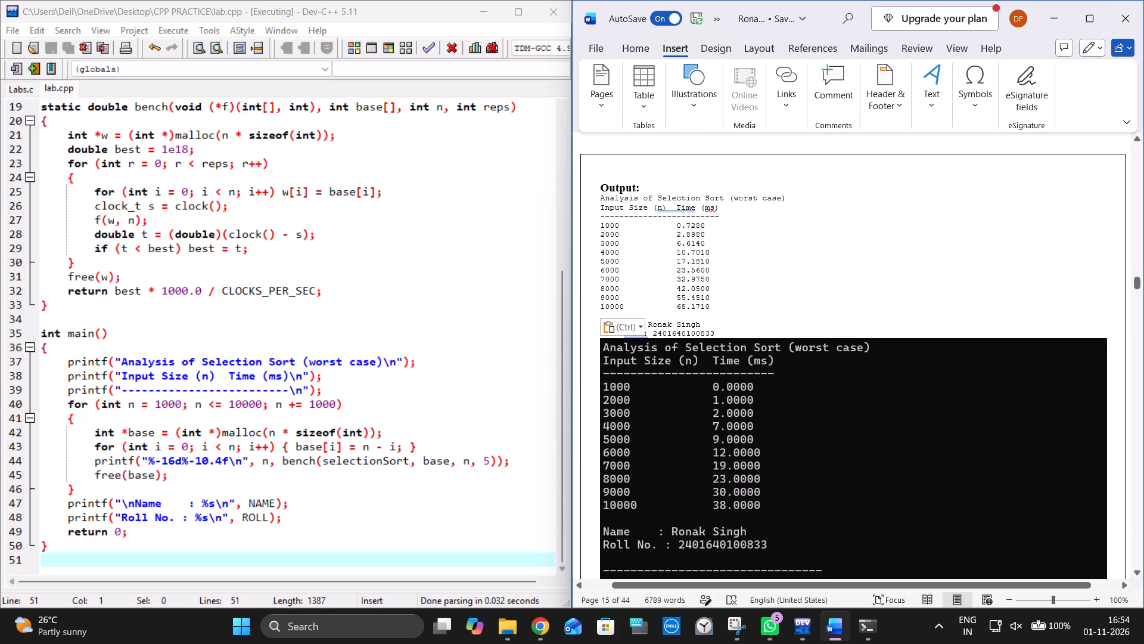
{"action": "left_click_drag", "start_coordinate": [719, 329], "coordinate": [602, 207]}
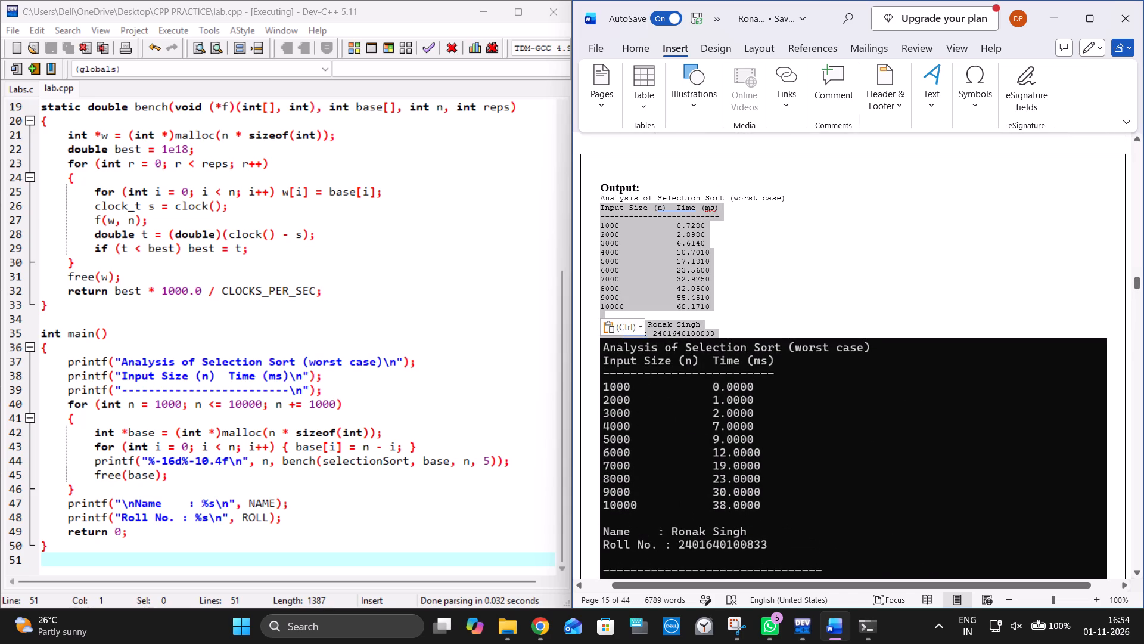
{"action": "left_click_drag", "start_coordinate": [602, 207], "coordinate": [602, 202]}
{"action": "key", "text": "BackSpace"}
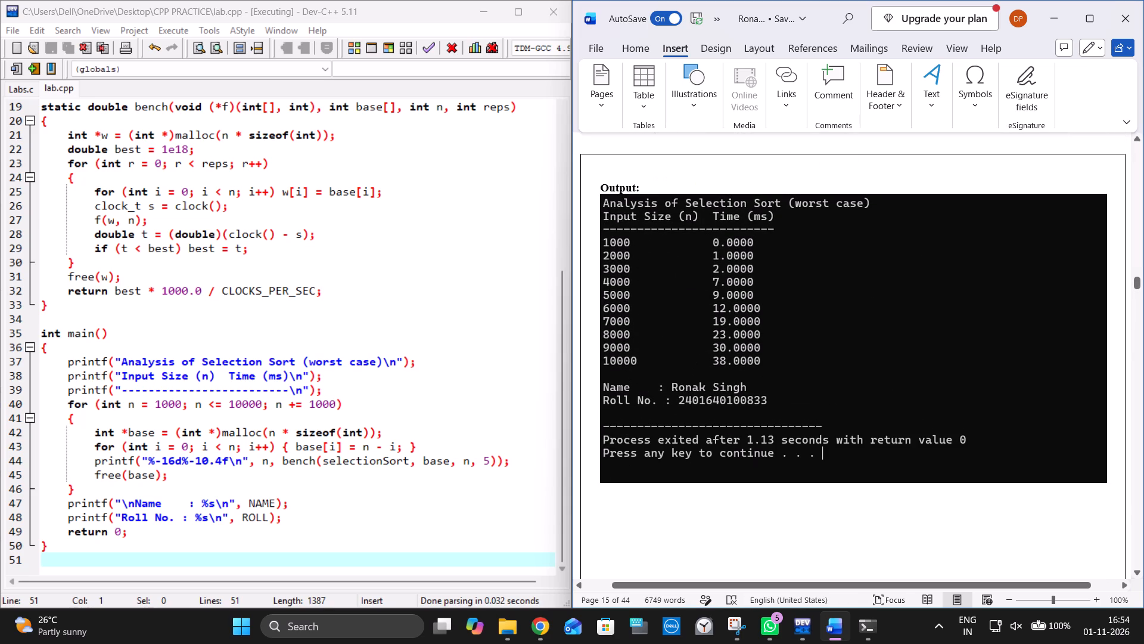
Check the layout of Experiment 2 (b)'s selection sort code and output pages and the start of (c) Bubble Sort.
{"action": "scroll", "coordinate": [786, 369], "scroll_direction": "down", "scroll_amount": 20}
{"action": "scroll", "coordinate": [786, 369], "scroll_direction": "down", "scroll_amount": 1}
{"action": "scroll", "coordinate": [787, 371], "scroll_direction": "up", "scroll_amount": 3}
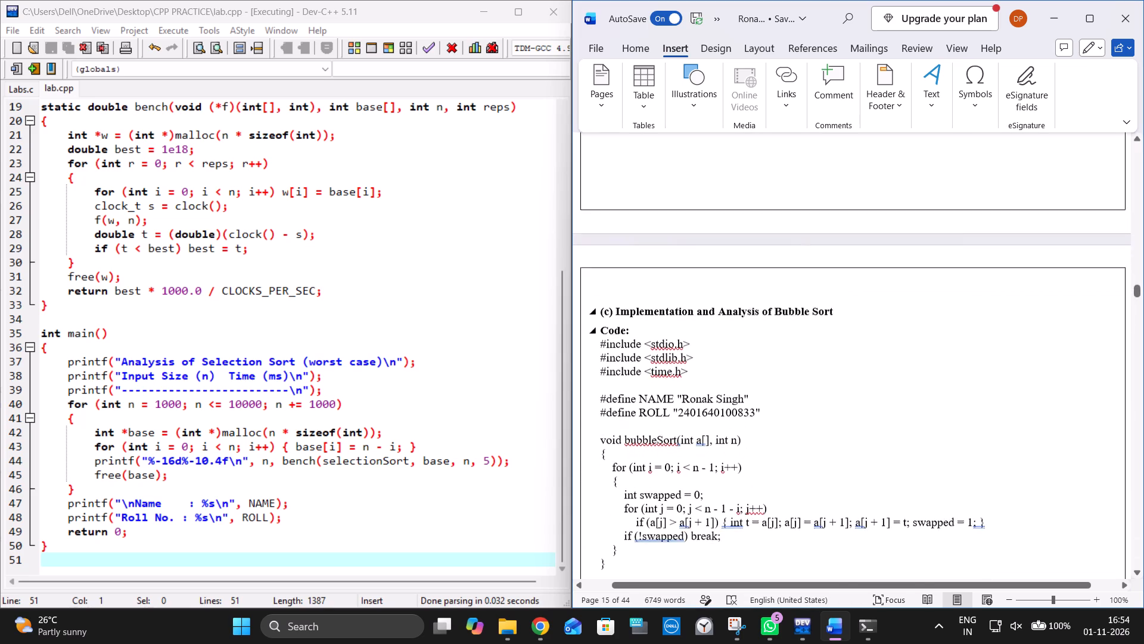
{"action": "scroll", "coordinate": [787, 371], "scroll_direction": "up", "scroll_amount": 2}
{"action": "scroll", "coordinate": [787, 371], "scroll_direction": "up", "scroll_amount": 20}
{"action": "scroll", "coordinate": [787, 371], "scroll_direction": "up", "scroll_amount": 14}
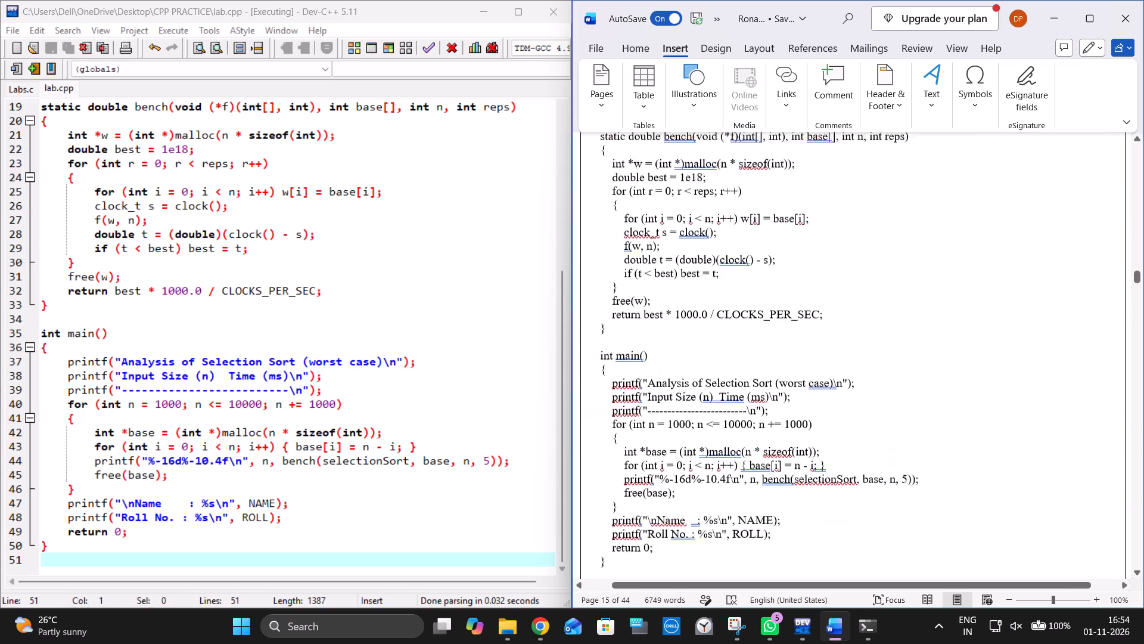
{"action": "scroll", "coordinate": [788, 372], "scroll_direction": "down", "scroll_amount": 1}
{"action": "scroll", "coordinate": [788, 372], "scroll_direction": "up", "scroll_amount": 13}
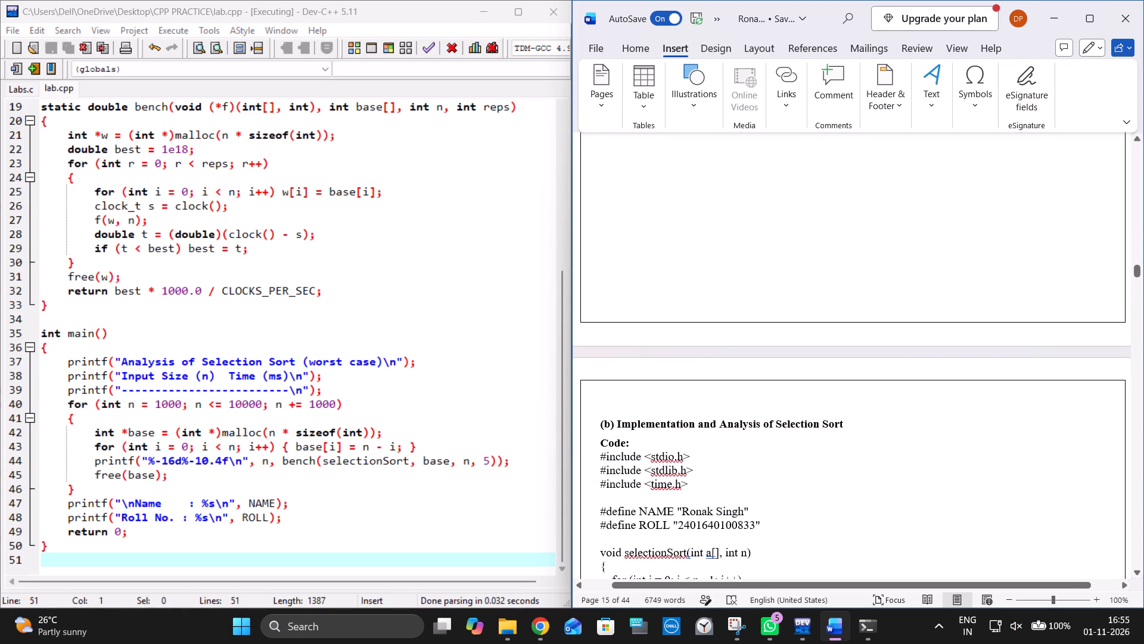
{"action": "scroll", "coordinate": [788, 372], "scroll_direction": "down", "scroll_amount": 17}
{"action": "scroll", "coordinate": [789, 389], "scroll_direction": "up", "scroll_amount": 1}
{"action": "scroll", "coordinate": [789, 389], "scroll_direction": "down", "scroll_amount": 6}
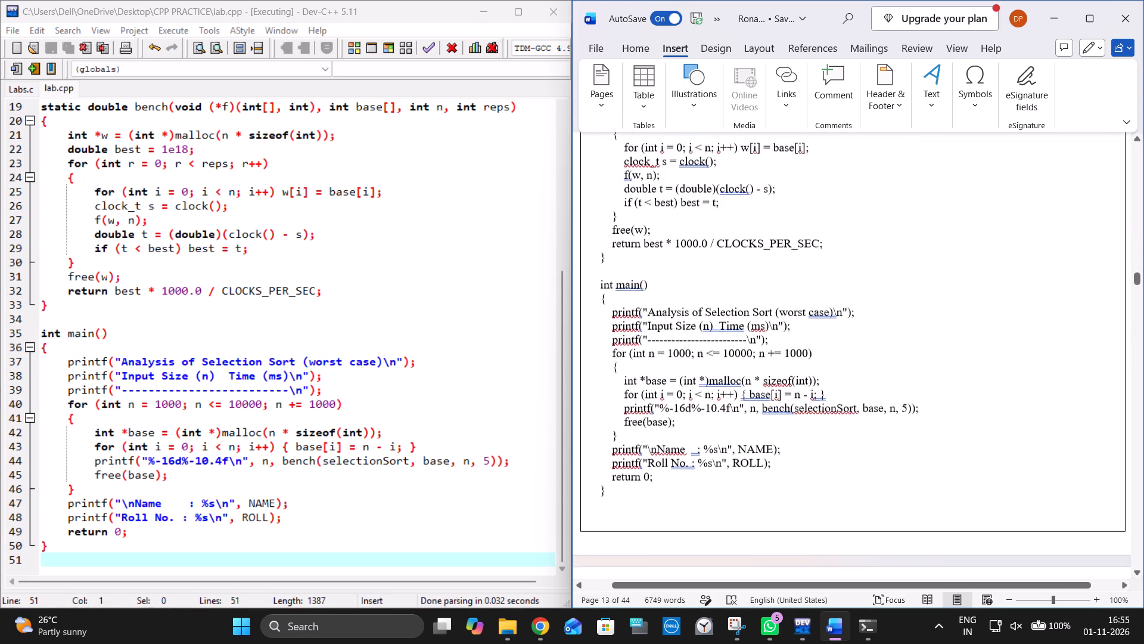
{"action": "scroll", "coordinate": [789, 389], "scroll_direction": "down", "scroll_amount": 10}
{"action": "scroll", "coordinate": [790, 392], "scroll_direction": "down", "scroll_amount": 16}
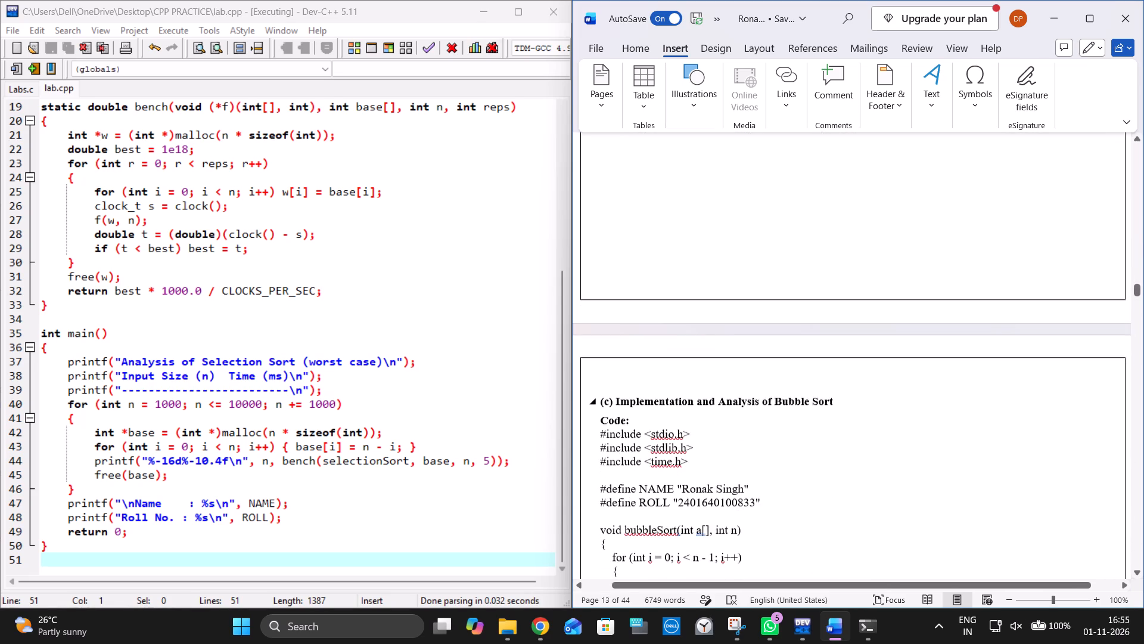
{"action": "scroll", "coordinate": [790, 392], "scroll_direction": "down", "scroll_amount": 5}
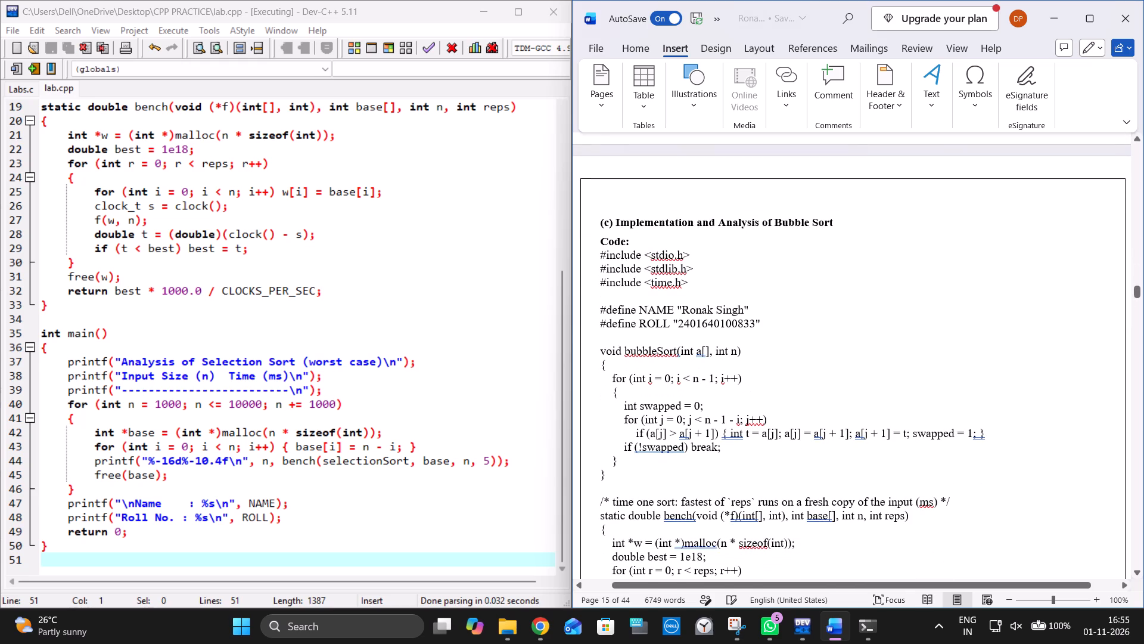
{"action": "scroll", "coordinate": [790, 392], "scroll_direction": "up", "scroll_amount": 19}
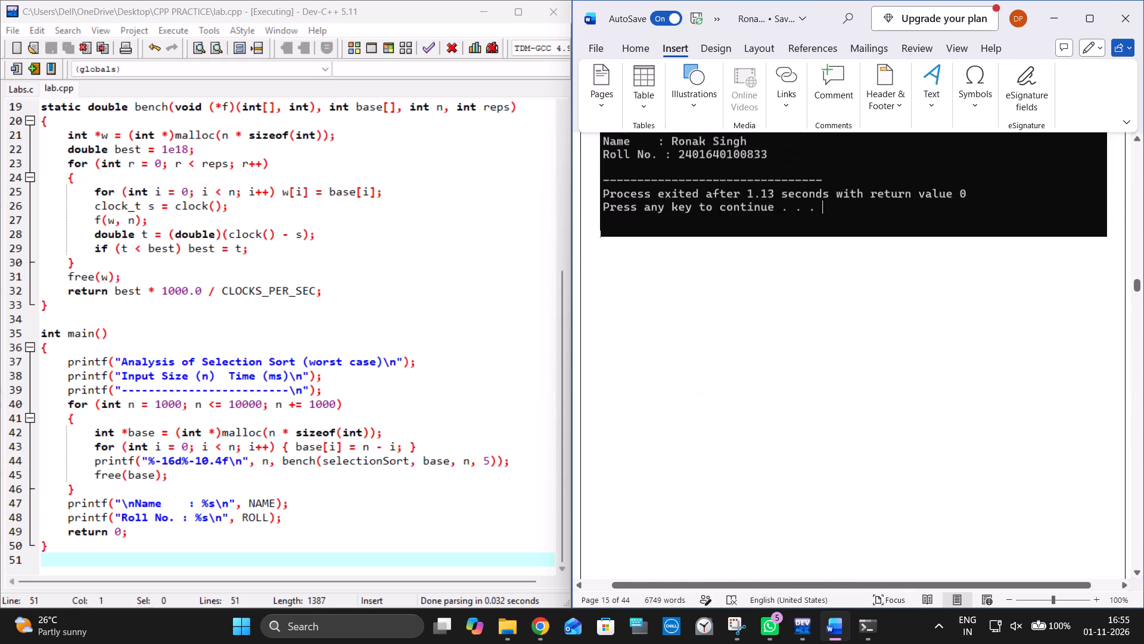
{"action": "scroll", "coordinate": [790, 392], "scroll_direction": "up", "scroll_amount": 7}
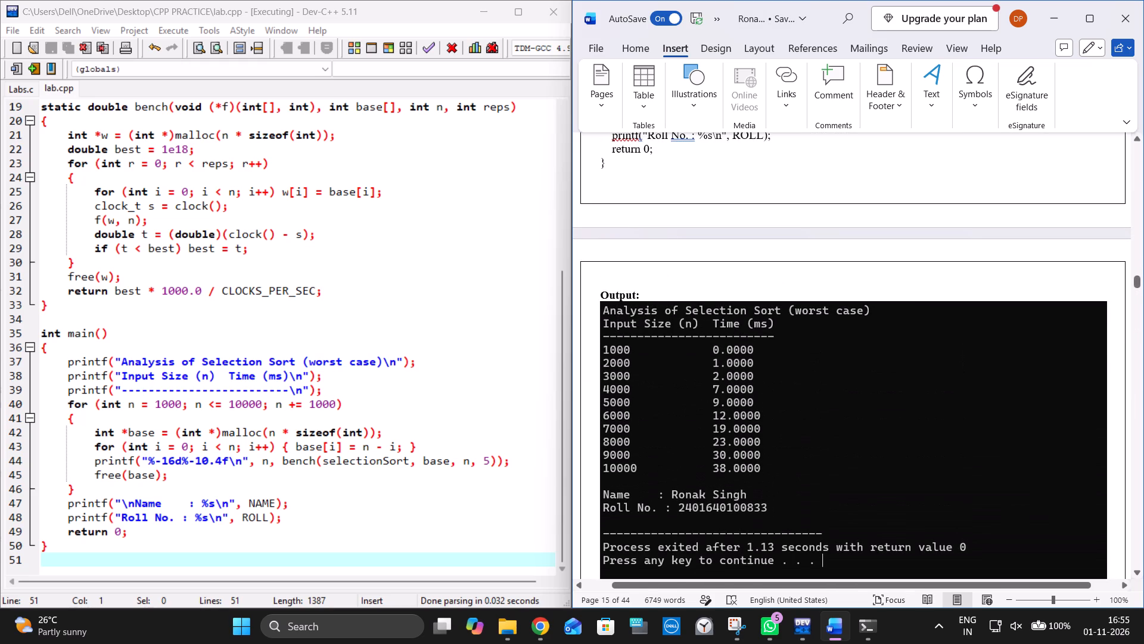
{"action": "scroll", "coordinate": [790, 392], "scroll_direction": "up", "scroll_amount": 16}
{"action": "scroll", "coordinate": [790, 392], "scroll_direction": "up", "scroll_amount": 5}
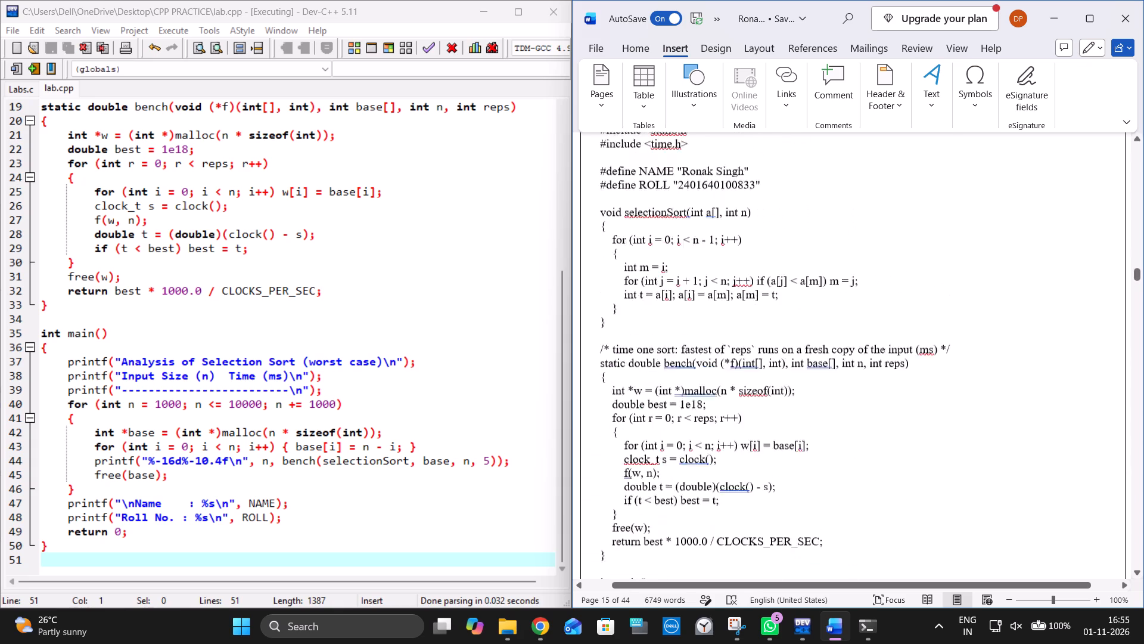
{"action": "scroll", "coordinate": [790, 392], "scroll_direction": "down", "scroll_amount": 11}
{"action": "scroll", "coordinate": [790, 392], "scroll_direction": "up", "scroll_amount": 1}
{"action": "scroll", "coordinate": [790, 392], "scroll_direction": "down", "scroll_amount": 14}
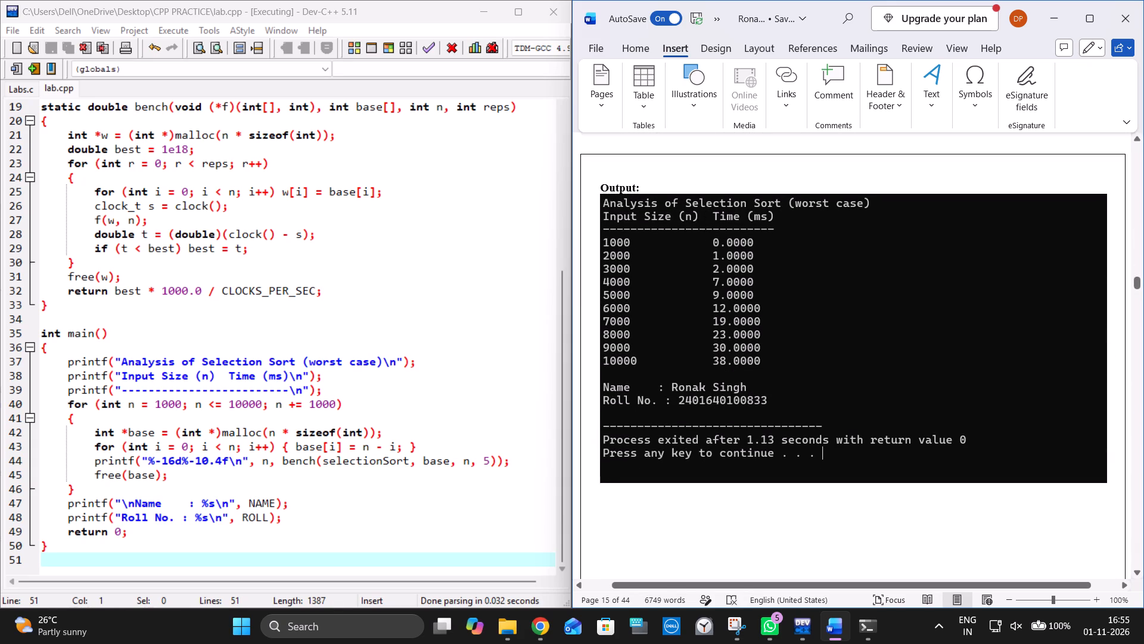
{"action": "scroll", "coordinate": [790, 392], "scroll_direction": "down", "scroll_amount": 20}
{"action": "scroll", "coordinate": [790, 392], "scroll_direction": "down", "scroll_amount": 5}
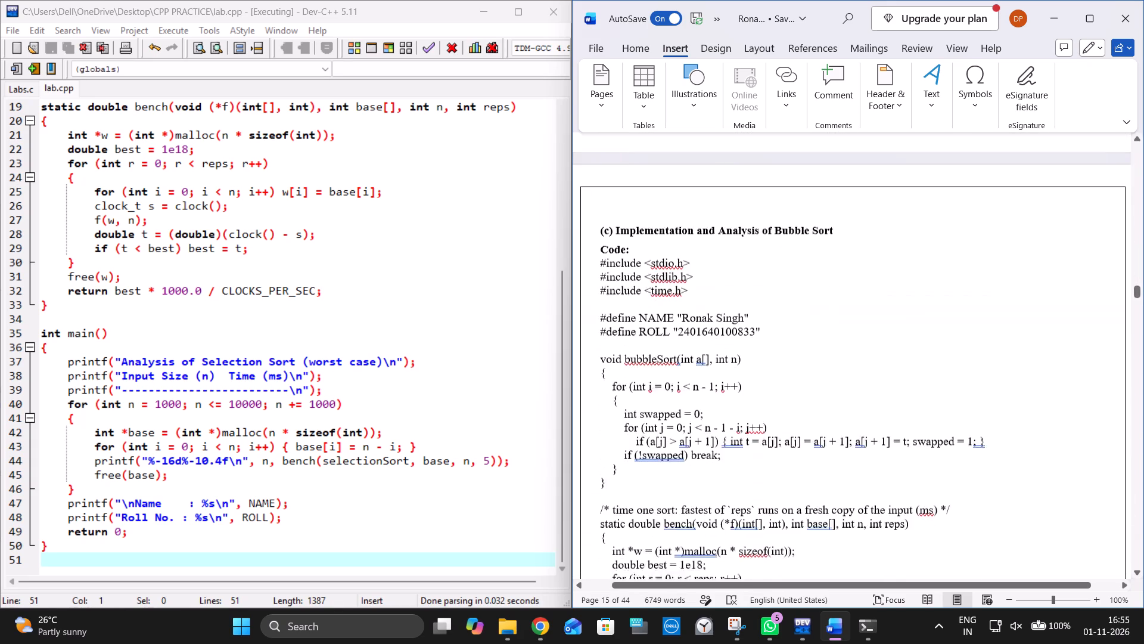
{"action": "scroll", "coordinate": [790, 392], "scroll_direction": "down", "scroll_amount": 4}
{"action": "scroll", "coordinate": [790, 392], "scroll_direction": "up", "scroll_amount": 6}
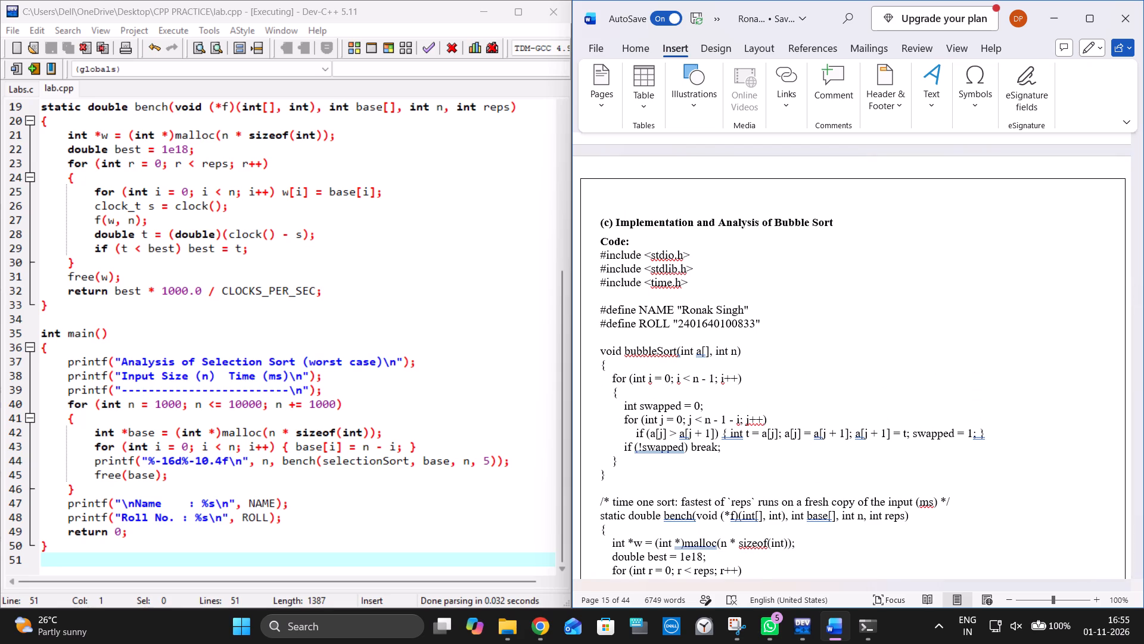
Copy the full bubble sort code from Experiment 2 (c) and replace all code in Dev-C++'s lab.cpp with it.
{"action": "scroll", "coordinate": [321, 296], "scroll_direction": "down", "scroll_amount": 4}
{"action": "scroll", "coordinate": [321, 296], "scroll_direction": "up", "scroll_amount": 5}
{"action": "scroll", "coordinate": [679, 340], "scroll_direction": "down", "scroll_amount": 2}
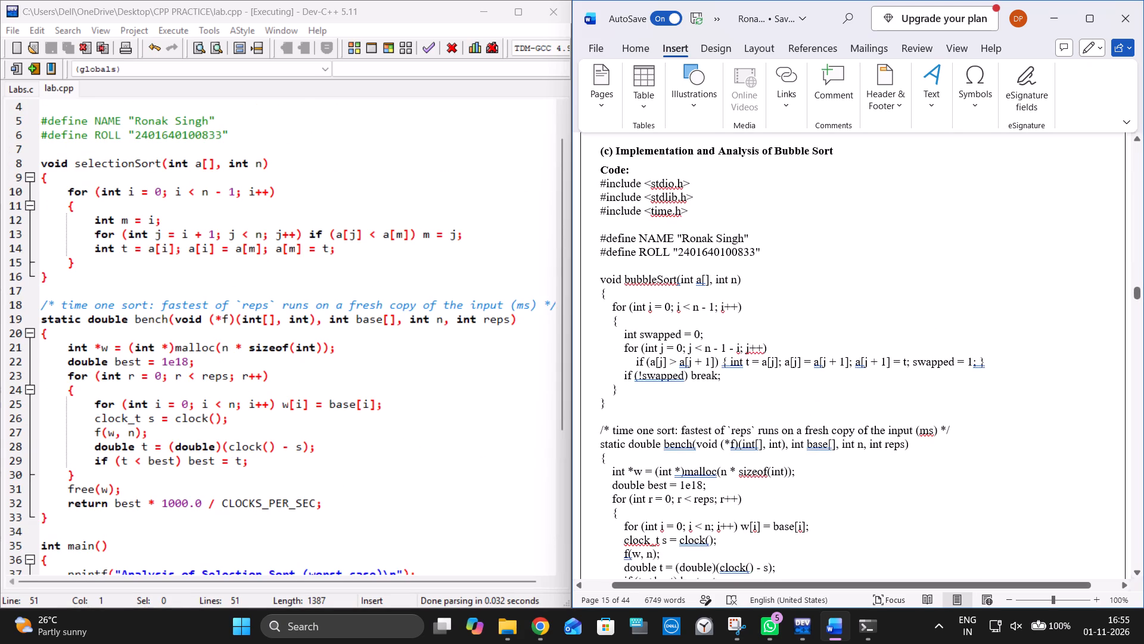
{"action": "left_click_drag", "start_coordinate": [598, 182], "coordinate": [694, 530]}
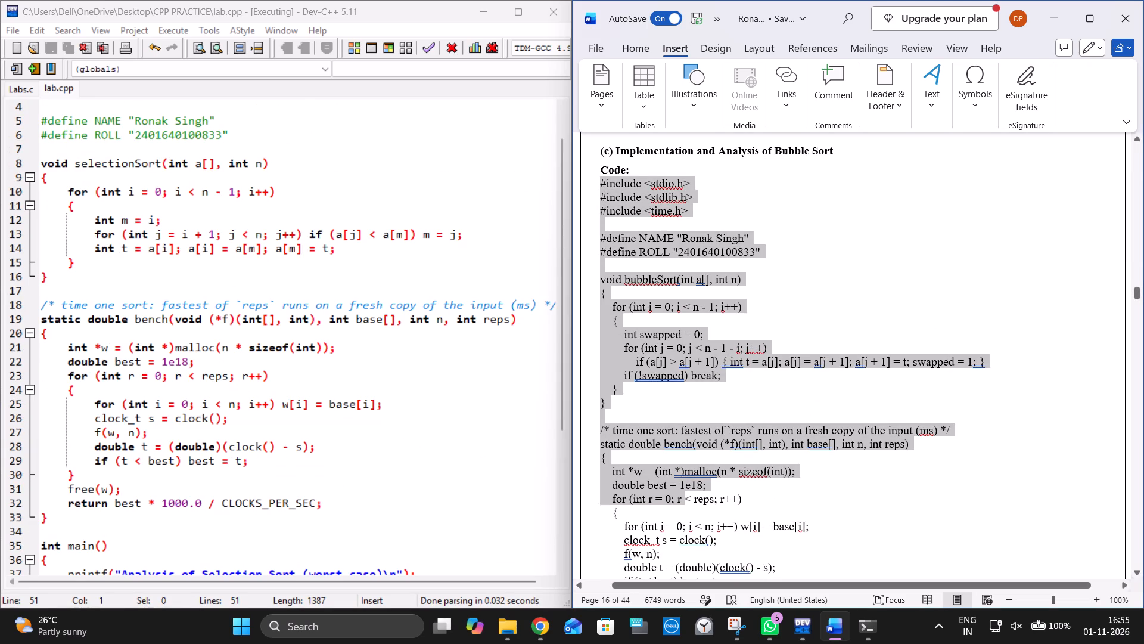
{"action": "left_click_drag", "start_coordinate": [694, 530], "coordinate": [714, 586]}
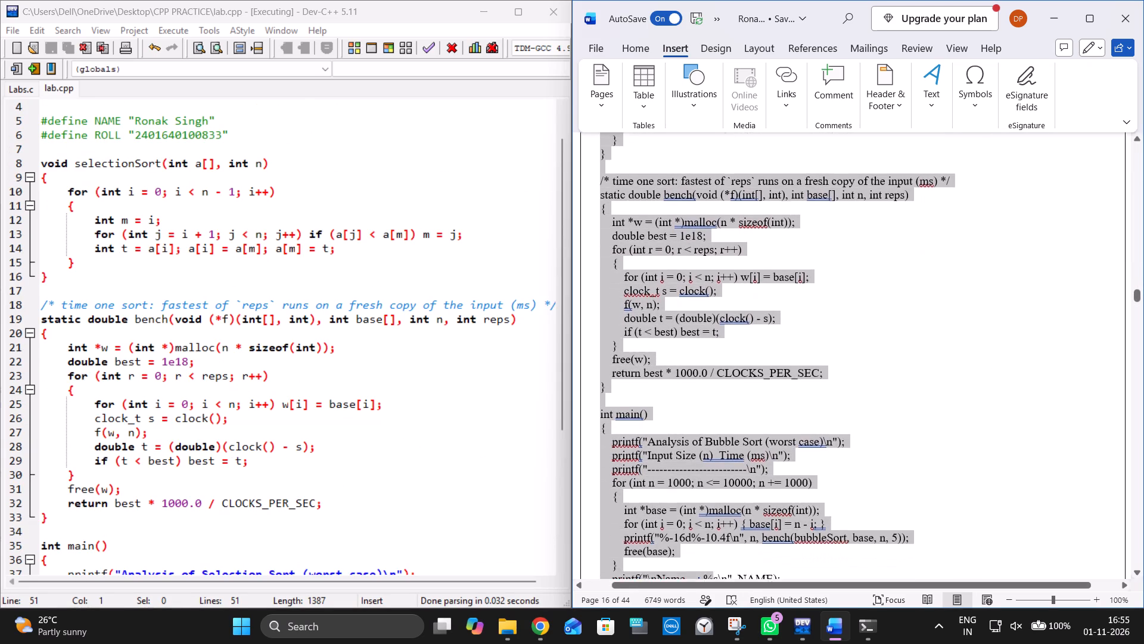
{"action": "left_click_drag", "start_coordinate": [714, 586], "coordinate": [623, 407]}
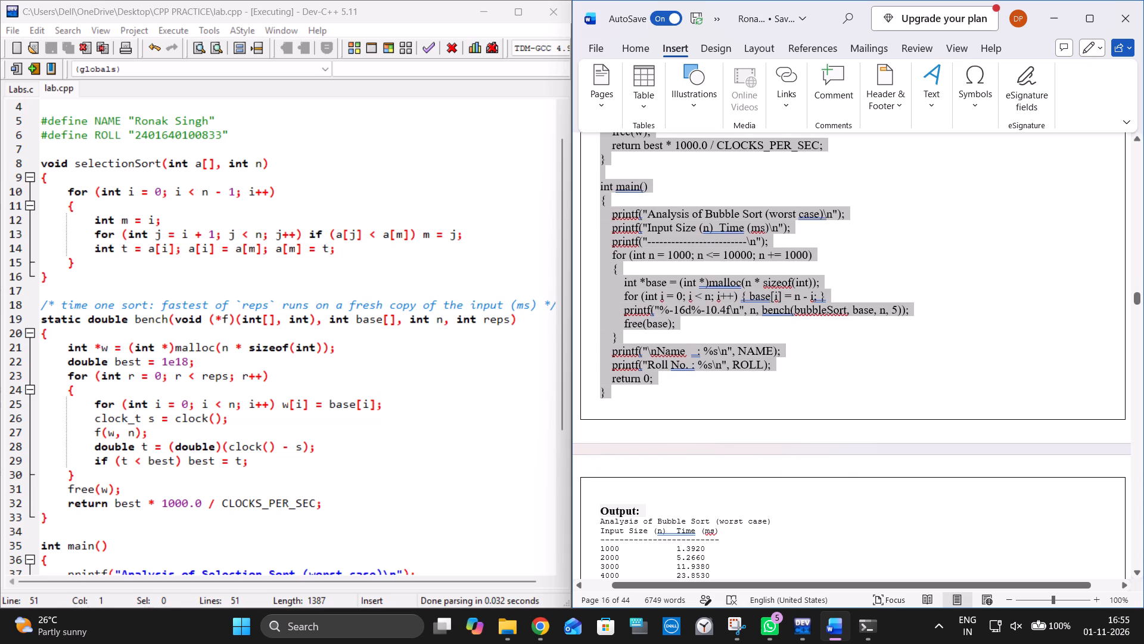
{"action": "left_click_drag", "start_coordinate": [623, 407], "coordinate": [623, 404]}
{"action": "key", "text": "ctrl+c"}
{"action": "left_click", "coordinate": [394, 330]}
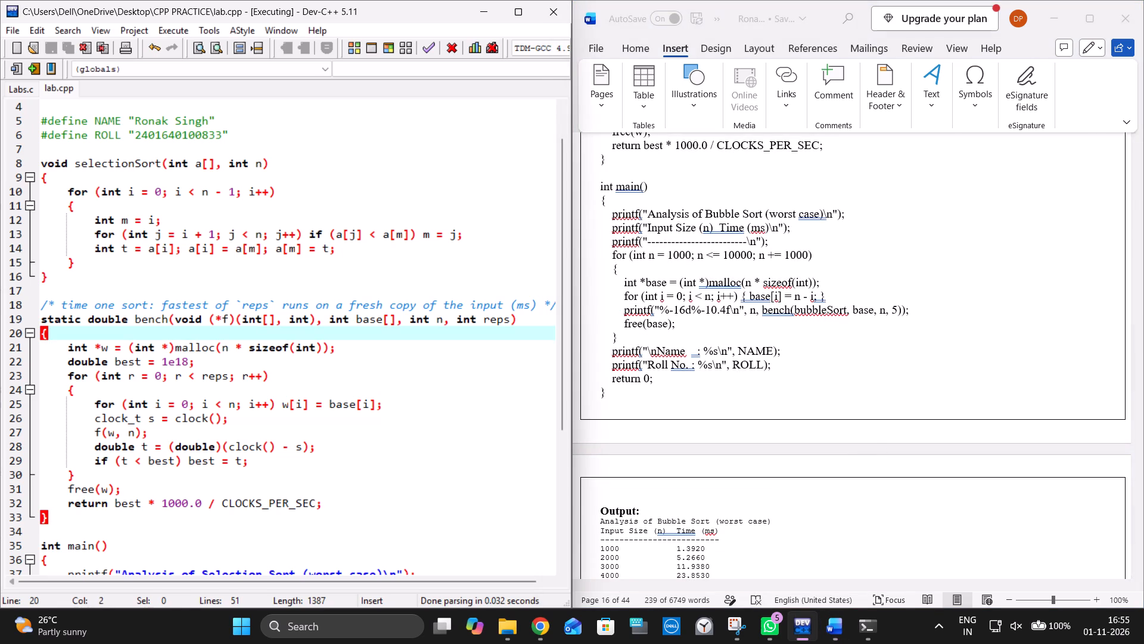
{"action": "key", "text": "ctrl+a"}
{"action": "key", "text": "ctrl+v"}
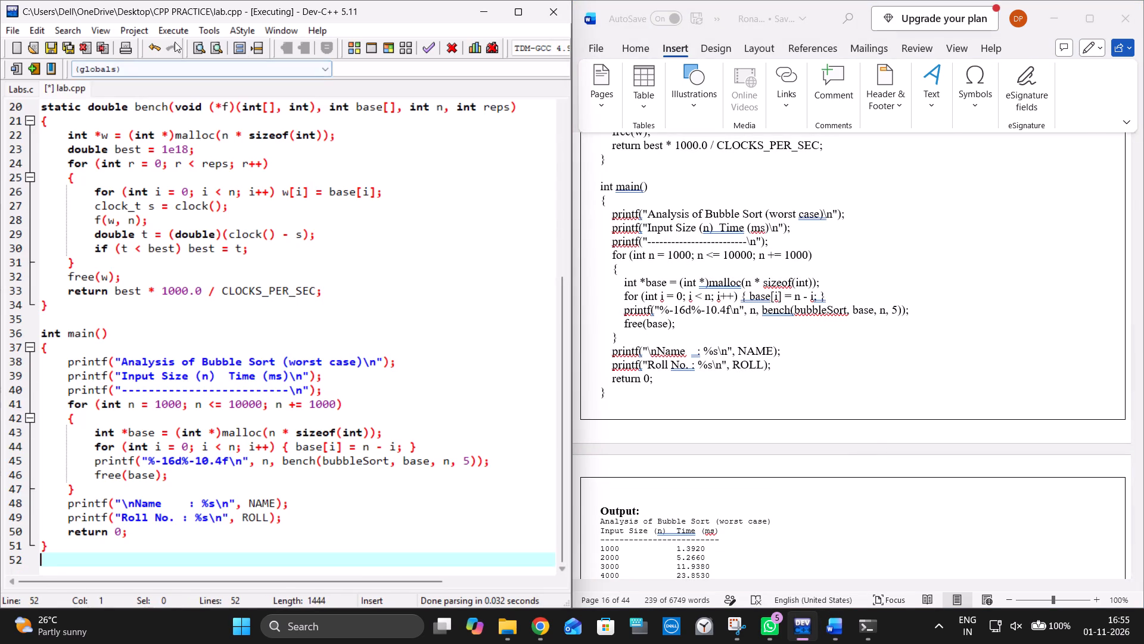
Compile and run the bubble sort program.
{"action": "left_click", "coordinate": [172, 33]}
{"action": "left_click", "coordinate": [206, 78]}
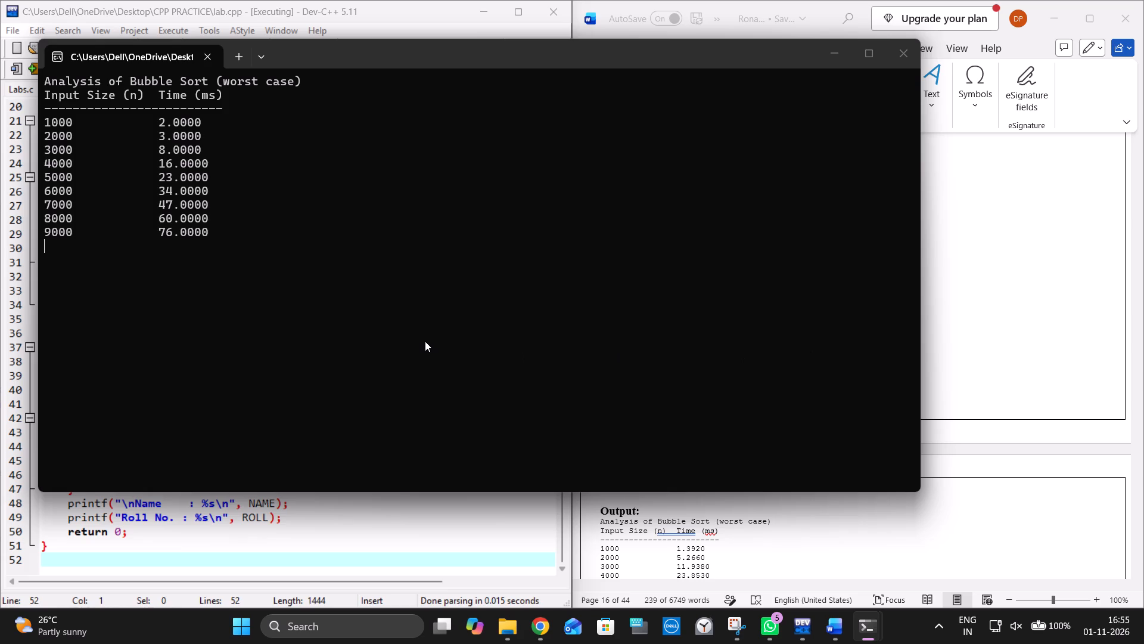
Capture the bubble sort console output with Snipping Tool, from the title line to the exit prompt, copy it, and minimise both windows.
{"action": "left_click", "coordinate": [745, 633]}
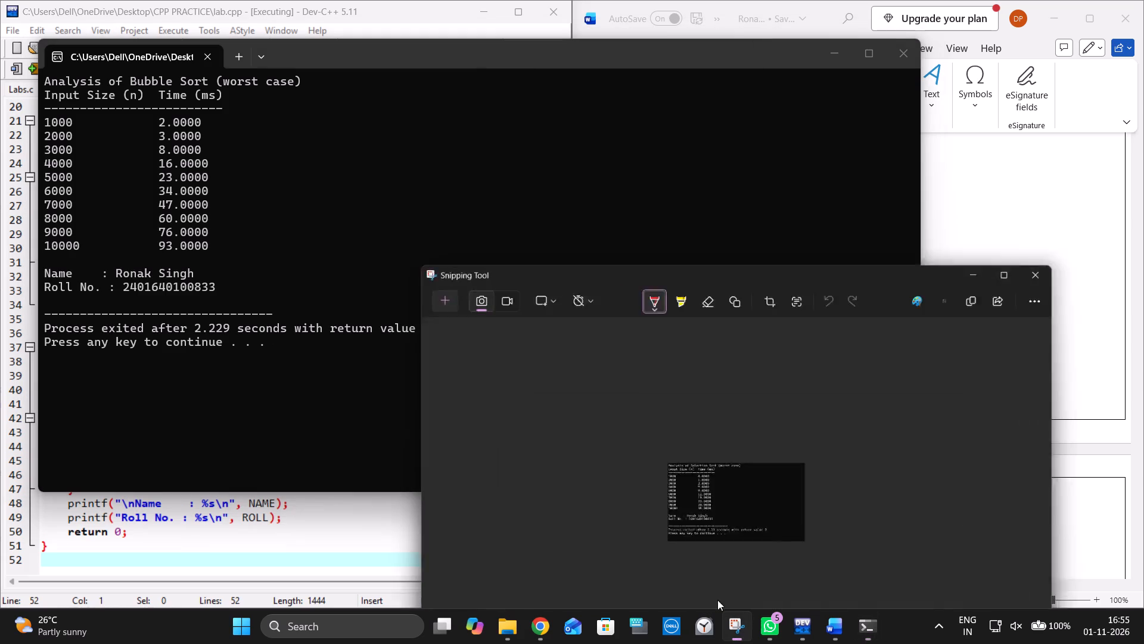
{"action": "left_click", "coordinate": [416, 268]}
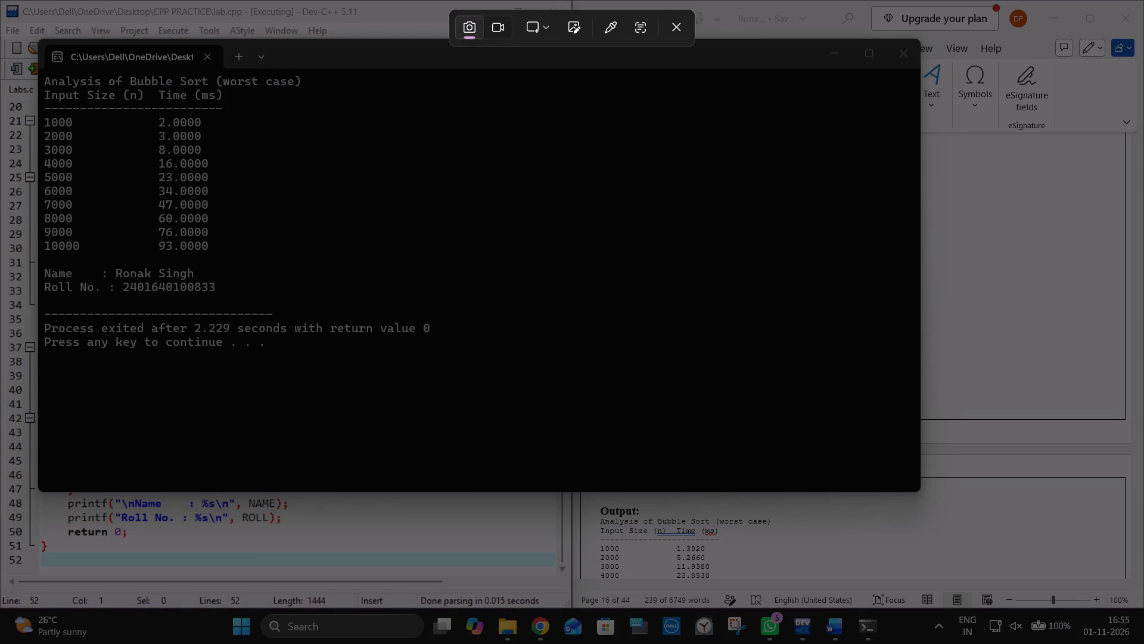
{"action": "left_click_drag", "start_coordinate": [42, 73], "coordinate": [583, 370]}
{"action": "key", "text": "ctrl+c"}
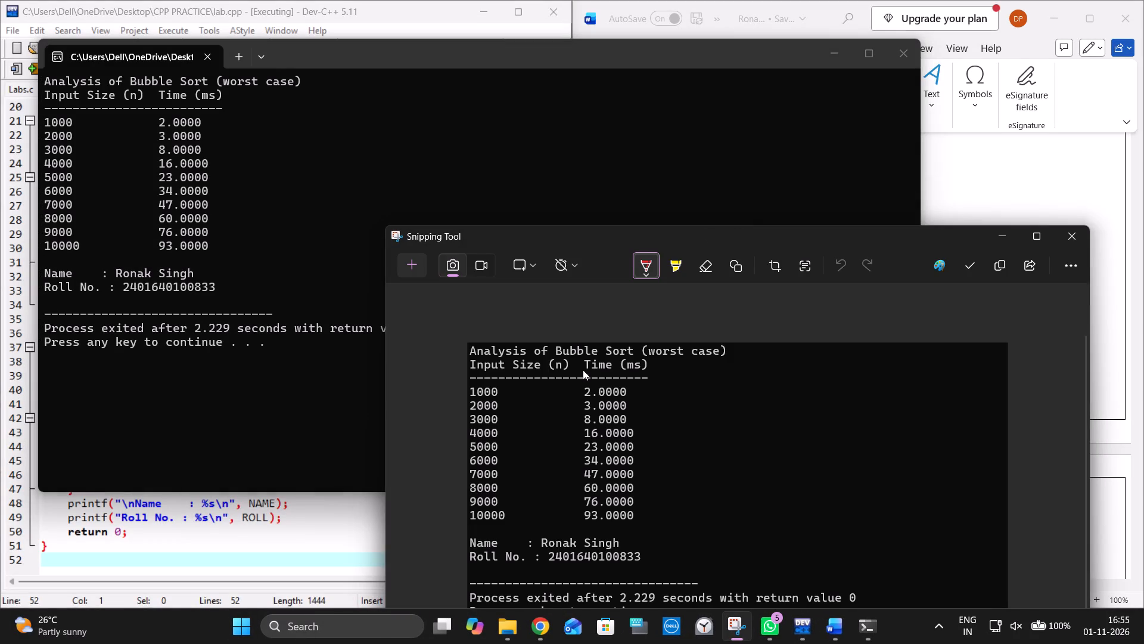
{"action": "left_click", "coordinate": [999, 239]}
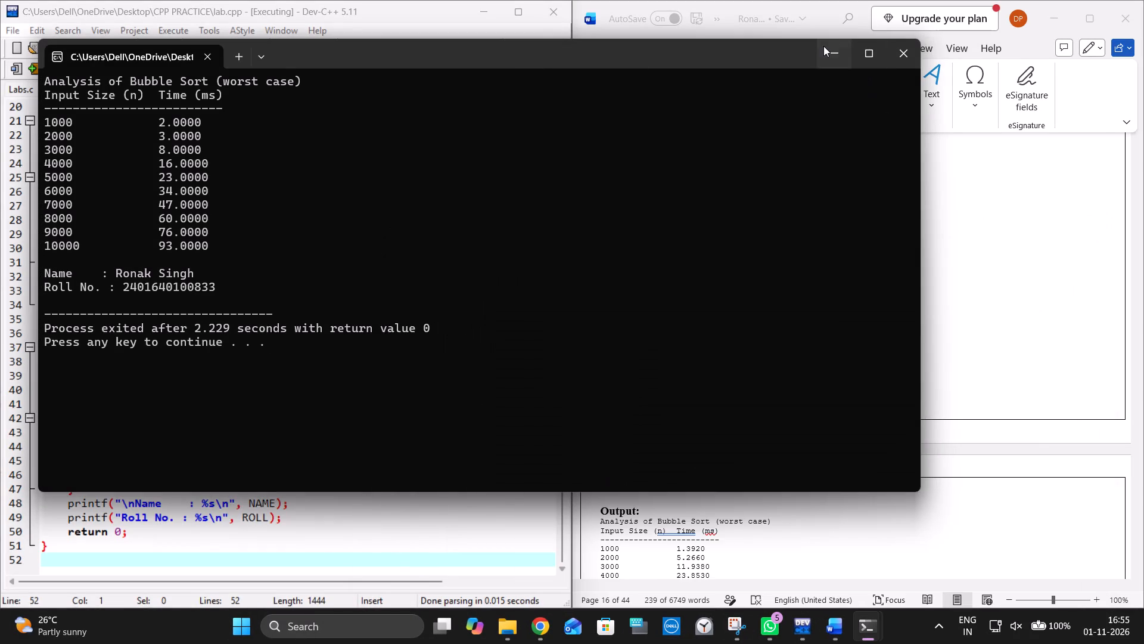
{"action": "left_click", "coordinate": [823, 46]}
Paste the bubble sort screenshot in Word on a new line after the typed output's roll number line in Experiment 2 (c).
{"action": "scroll", "coordinate": [776, 282], "scroll_direction": "down", "scroll_amount": 8}
{"action": "left_click", "coordinate": [730, 372]}
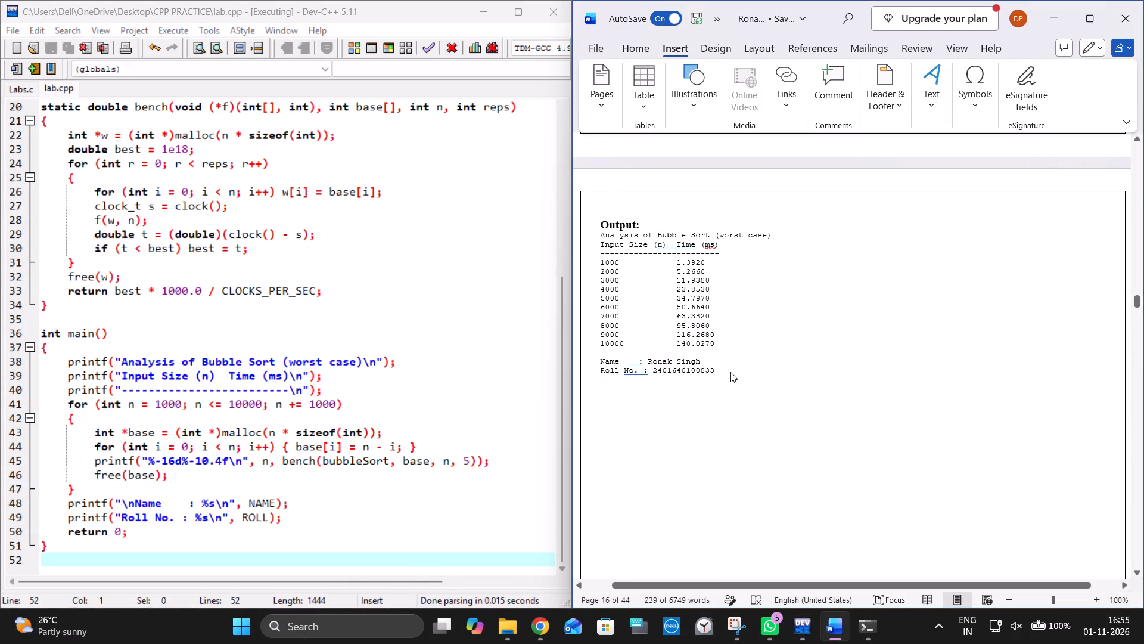
{"action": "left_click", "coordinate": [730, 372]}
{"action": "key", "text": "Return"}
{"action": "key", "text": "ctrl+v"}
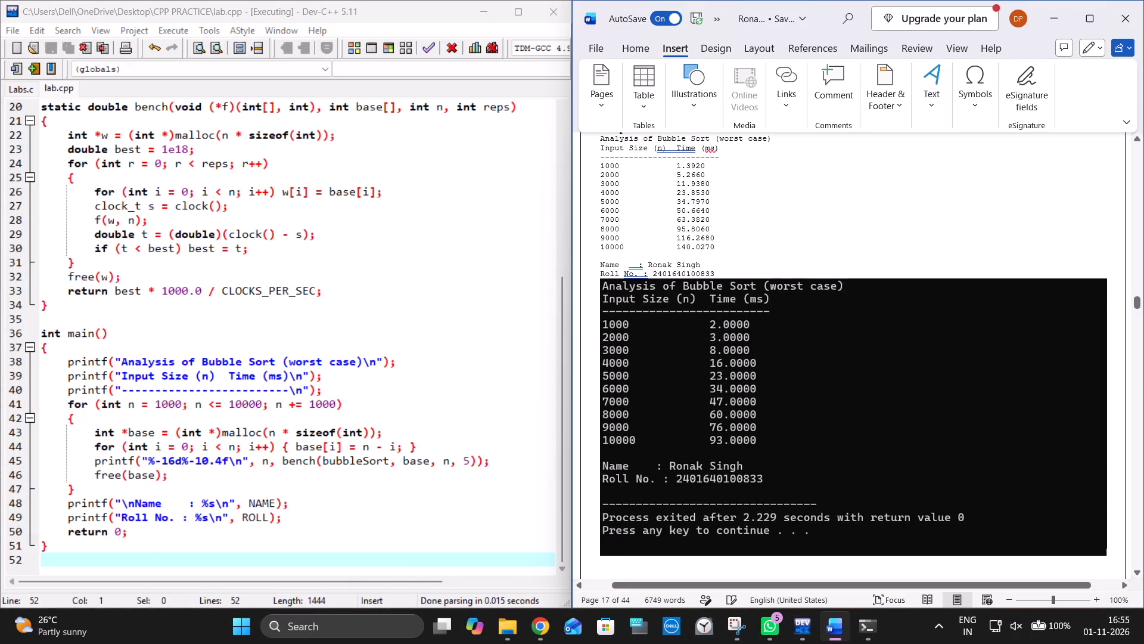
Delete the typed bubble sort output between the Output heading and the pasted screenshot.
{"action": "left_click_drag", "start_coordinate": [724, 272], "coordinate": [615, 138]}
{"action": "key", "text": "BackSpace"}
{"action": "scroll", "coordinate": [607, 163], "scroll_direction": "up", "scroll_amount": 3}
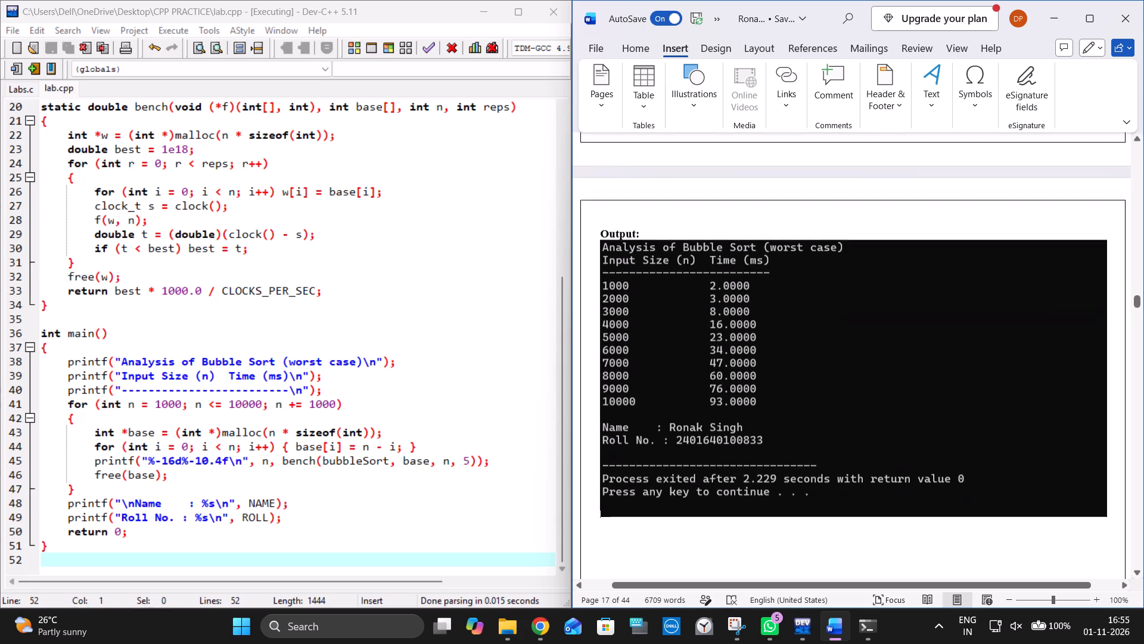
Copy the full merge sort code from Experiment 3 (a) and replace all code in Dev-C++'s lab.cpp with it.
{"action": "scroll", "coordinate": [660, 212], "scroll_direction": "down", "scroll_amount": 20}
{"action": "scroll", "coordinate": [660, 212], "scroll_direction": "down", "scroll_amount": 6}
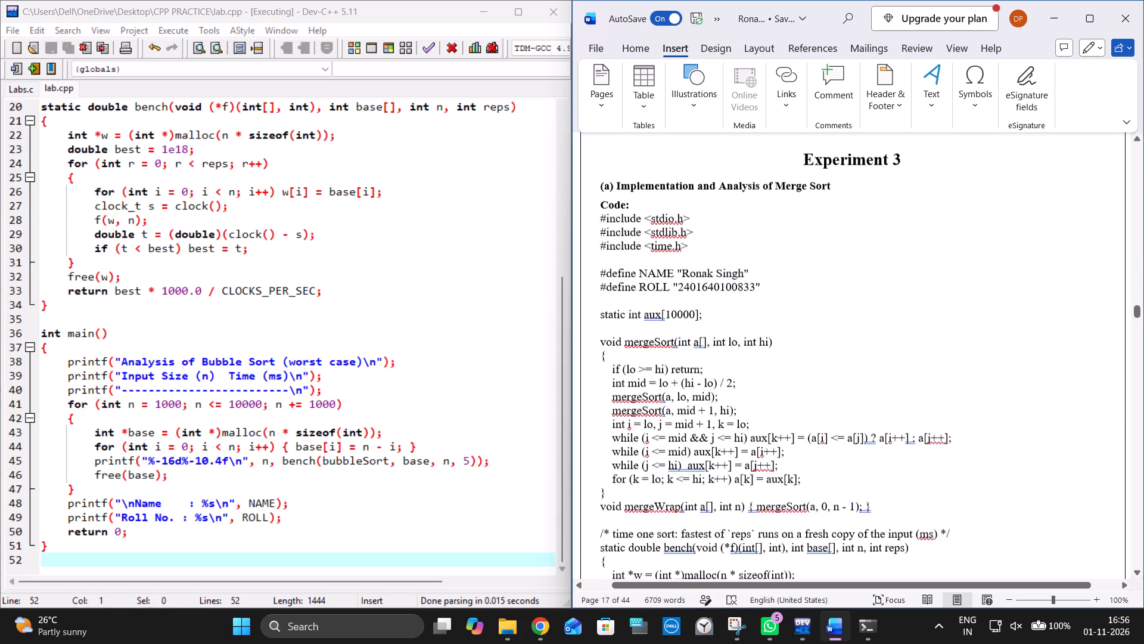
{"action": "scroll", "coordinate": [661, 228], "scroll_direction": "down", "scroll_amount": 1}
{"action": "left_click_drag", "start_coordinate": [599, 179], "coordinate": [736, 557]}
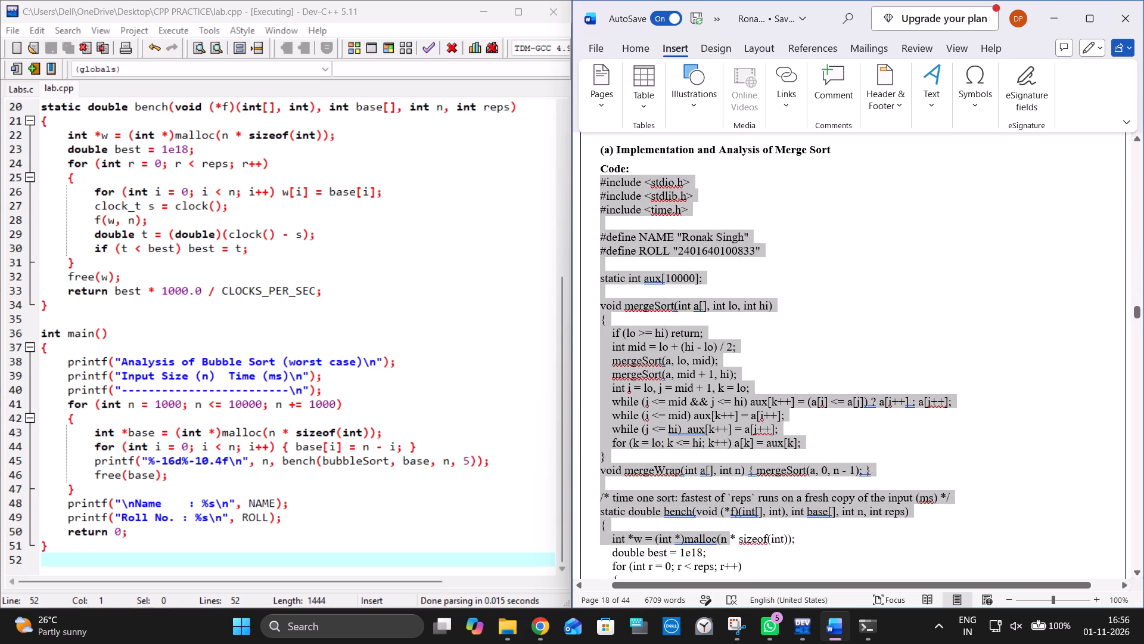
{"action": "left_click_drag", "start_coordinate": [736, 557], "coordinate": [742, 580]}
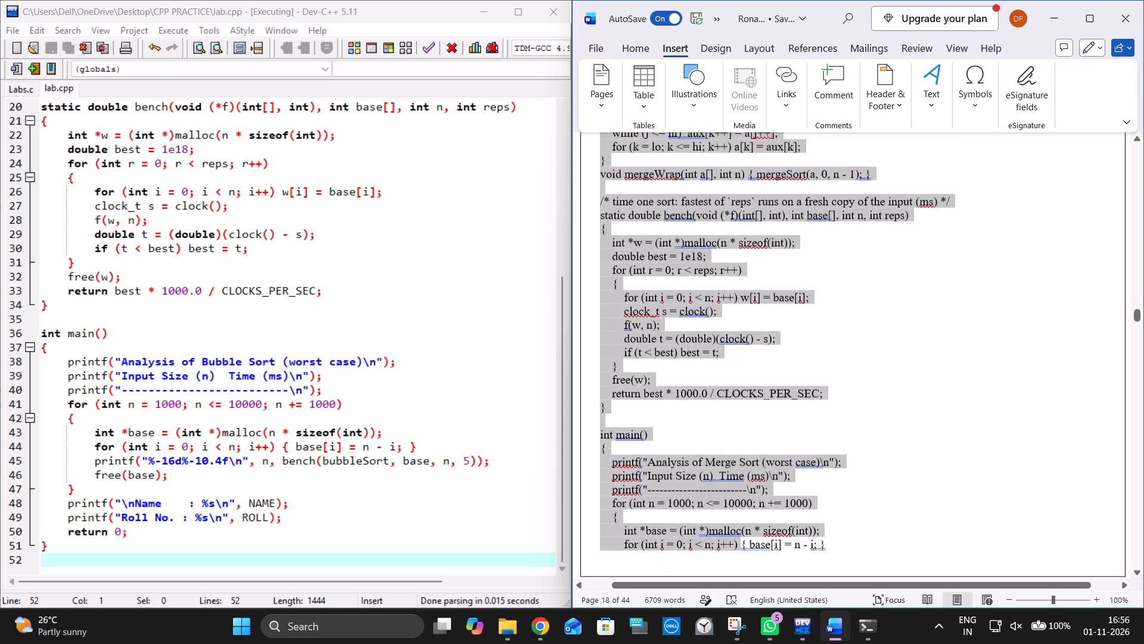
{"action": "left_click_drag", "start_coordinate": [742, 580], "coordinate": [701, 572]}
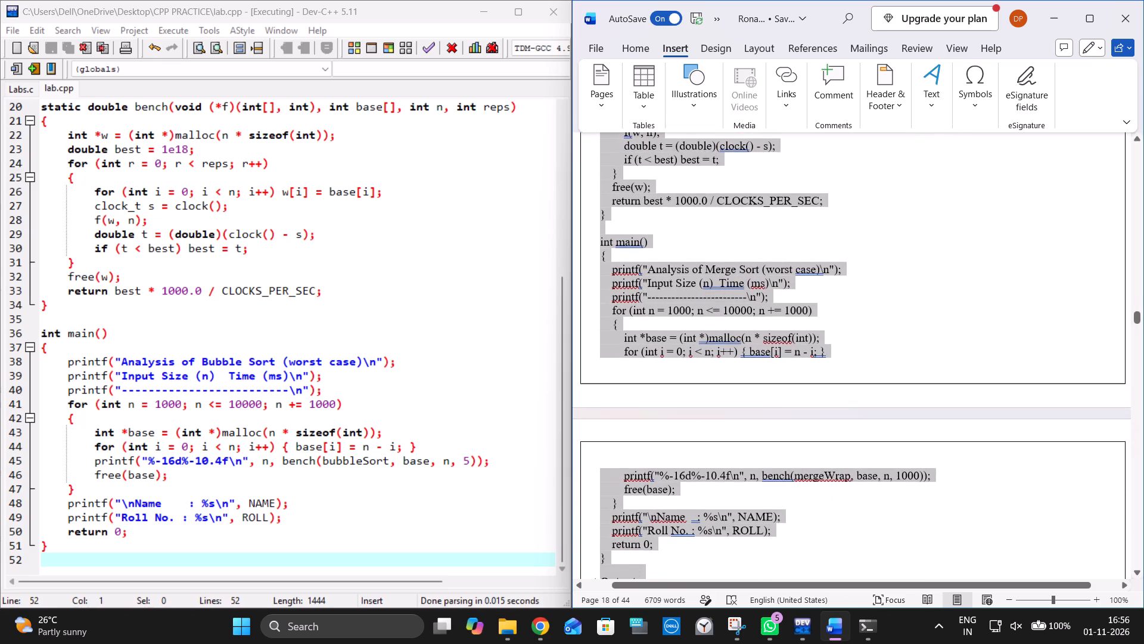
{"action": "left_click_drag", "start_coordinate": [701, 572], "coordinate": [621, 523]}
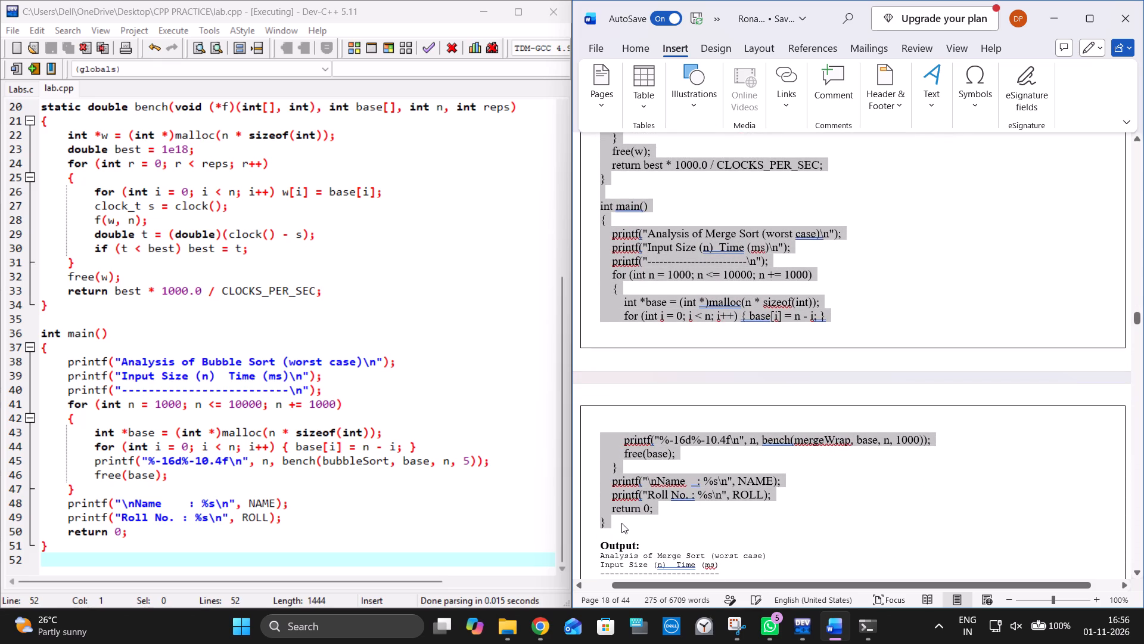
{"action": "key", "text": "ctrl+c"}
{"action": "left_click", "coordinate": [257, 244]}
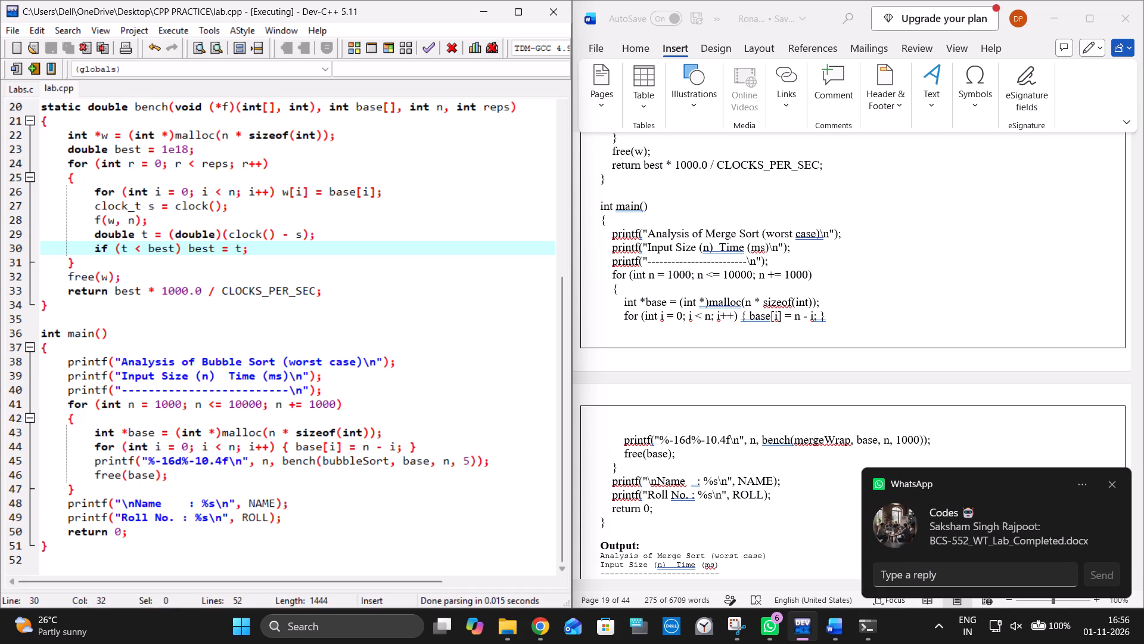
{"action": "key", "text": "ctrl+a"}
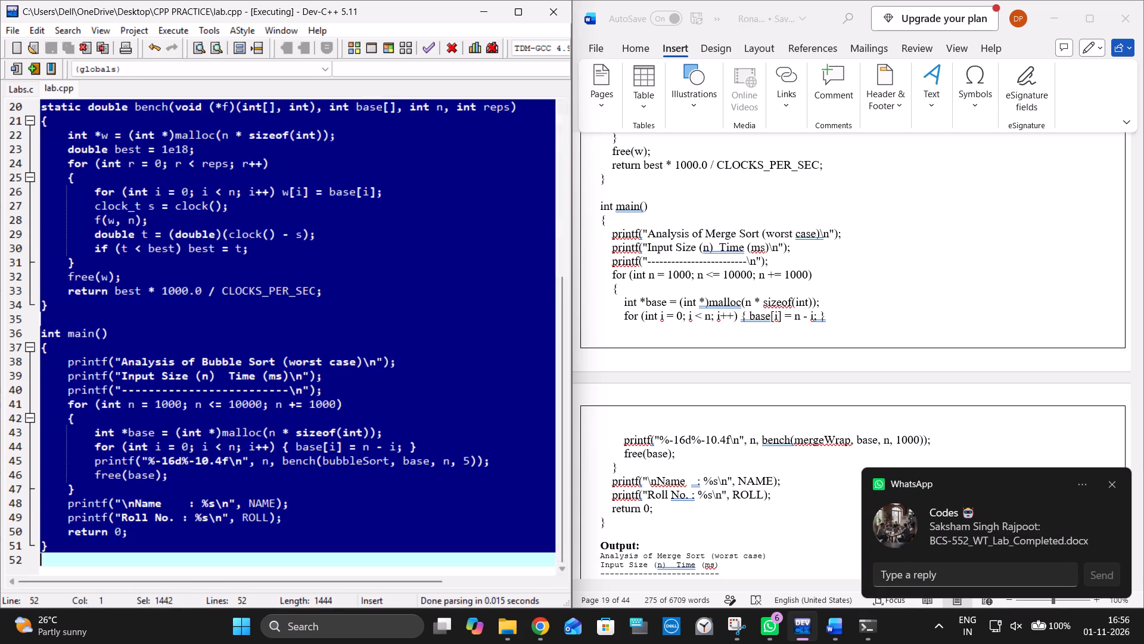
{"action": "key", "text": "ctrl+v"}
Compile and run the merge sort program, and minimise its console window.
{"action": "left_click", "coordinate": [172, 30]}
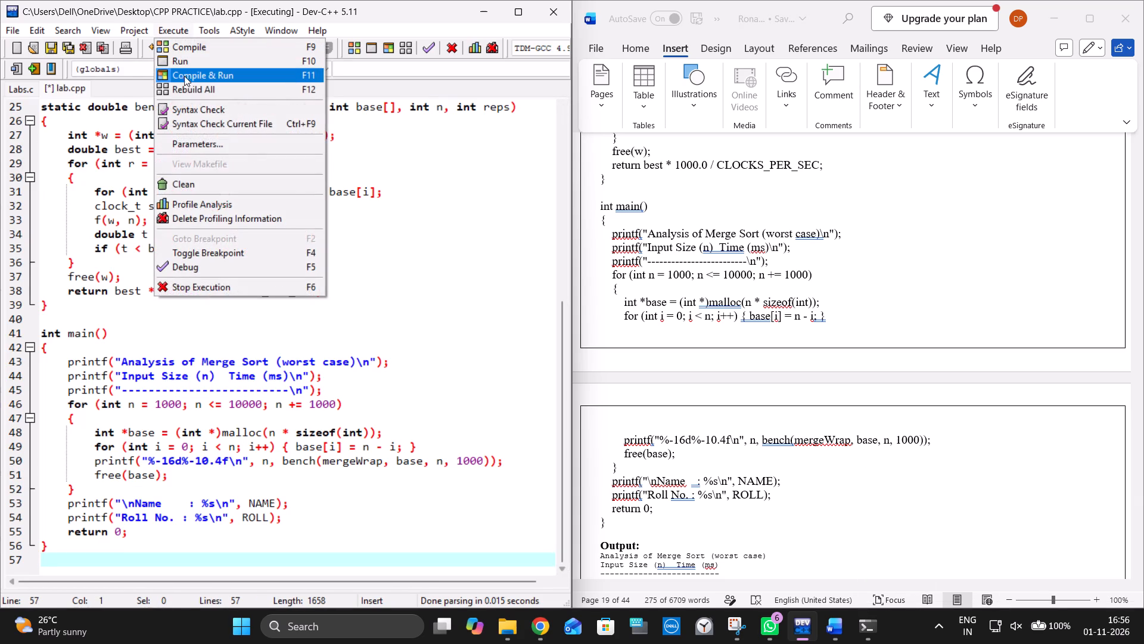
{"action": "left_click", "coordinate": [185, 80]}
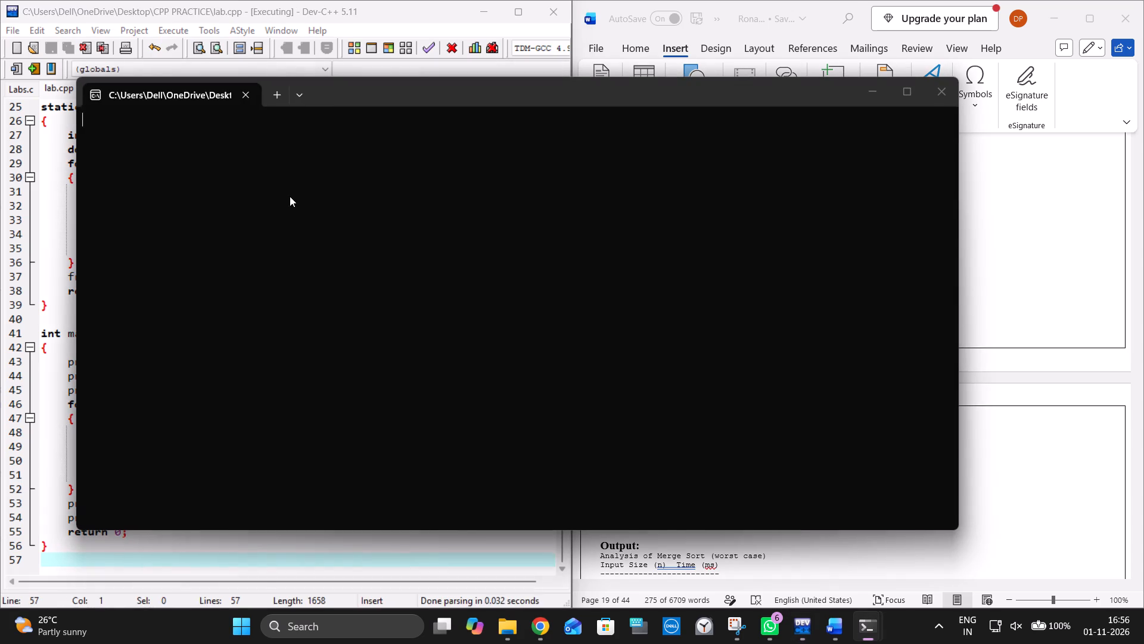
{"action": "left_click", "coordinate": [877, 92]}
Review Word's Experiment 3 (a) merge sort code and typed output, along with the neighbouring bubble sort output and quick sort section.
{"action": "scroll", "coordinate": [804, 308], "scroll_direction": "up", "scroll_amount": 11}
{"action": "scroll", "coordinate": [798, 305], "scroll_direction": "down", "scroll_amount": 2}
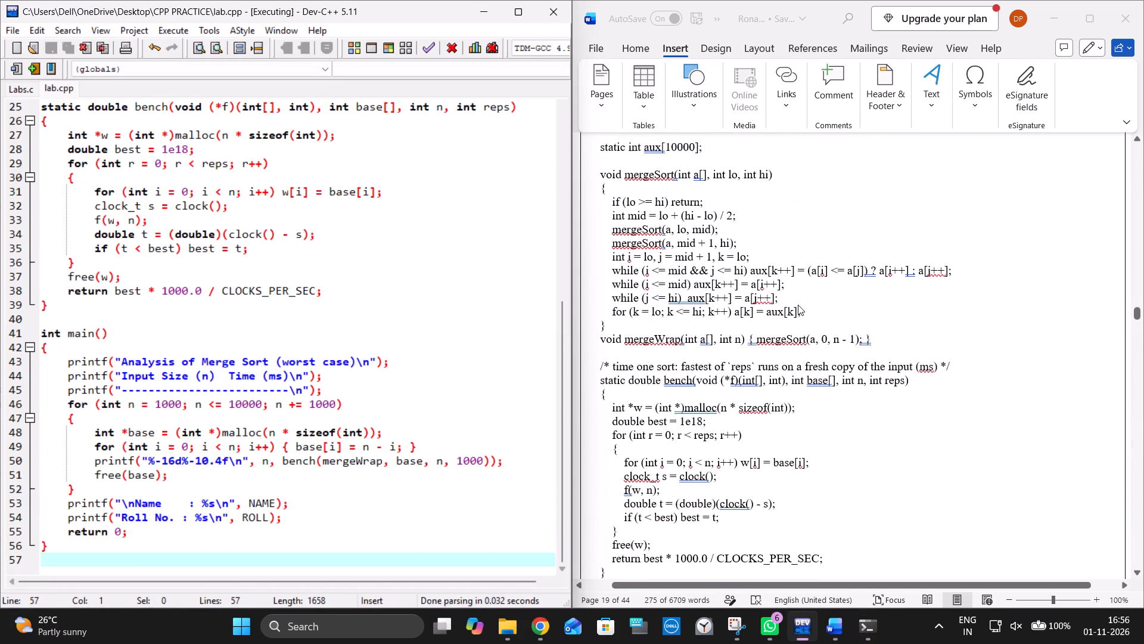
{"action": "scroll", "coordinate": [798, 305], "scroll_direction": "down", "scroll_amount": 18}
{"action": "scroll", "coordinate": [795, 301], "scroll_direction": "up", "scroll_amount": 1}
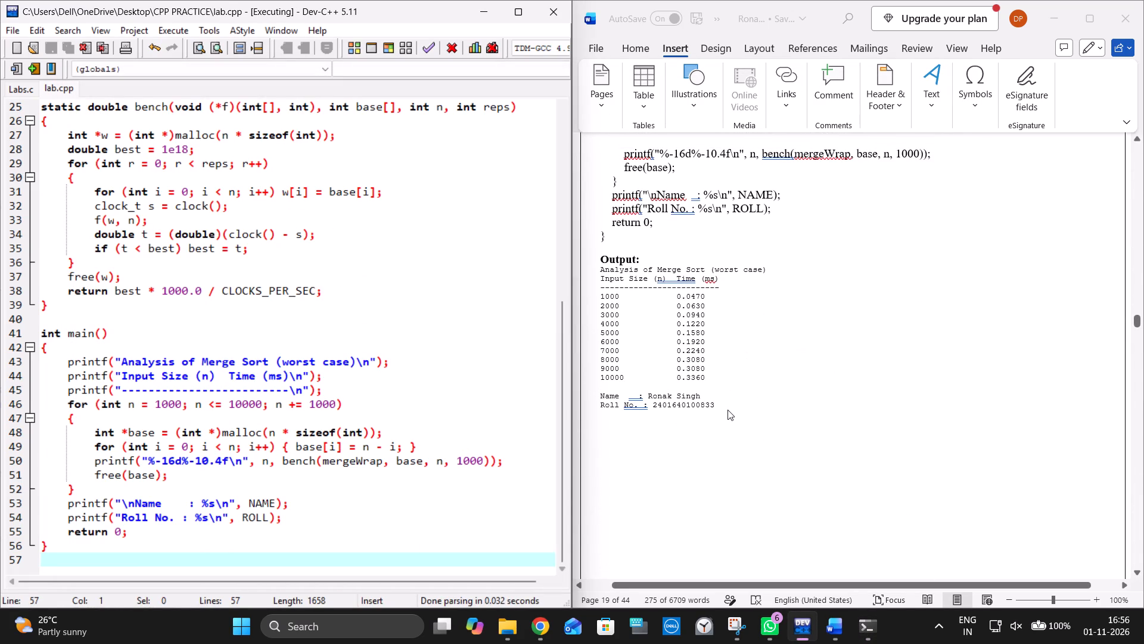
{"action": "scroll", "coordinate": [728, 413], "scroll_direction": "down", "scroll_amount": 20}
{"action": "scroll", "coordinate": [726, 405], "scroll_direction": "up", "scroll_amount": 3}
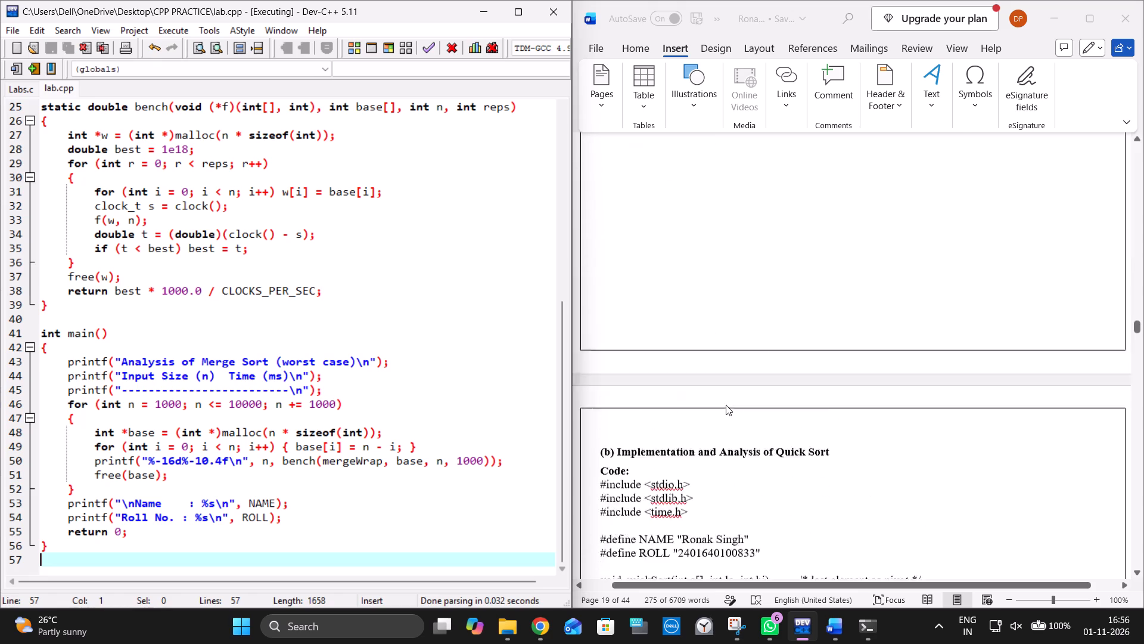
{"action": "scroll", "coordinate": [726, 405], "scroll_direction": "up", "scroll_amount": 20}
{"action": "scroll", "coordinate": [726, 405], "scroll_direction": "up", "scroll_amount": 12}
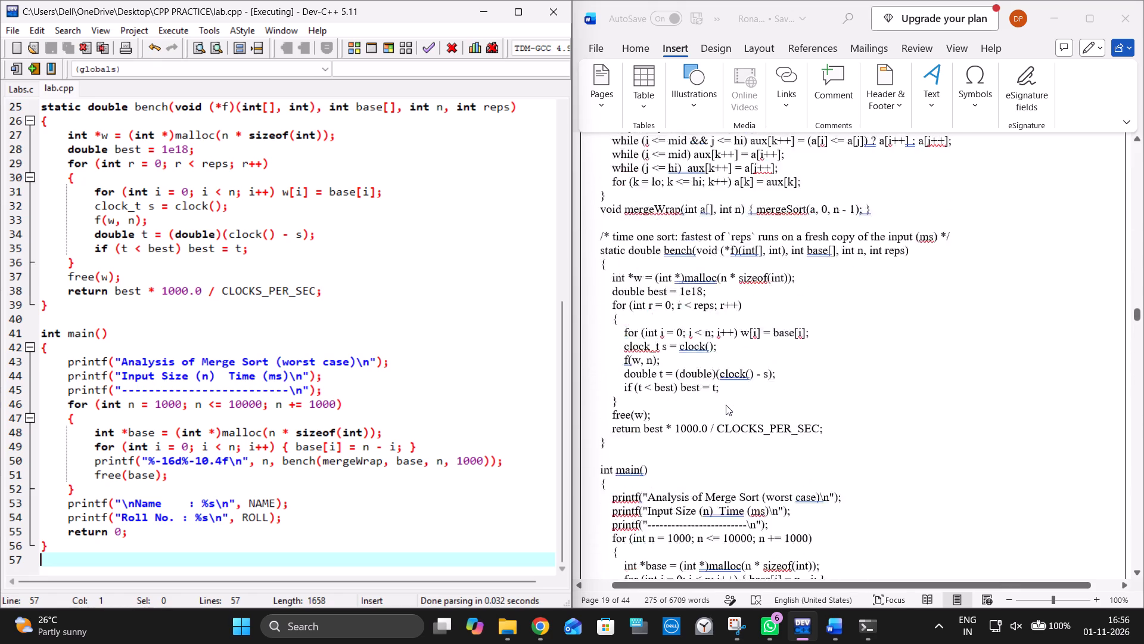
{"action": "scroll", "coordinate": [726, 405], "scroll_direction": "up", "scroll_amount": 20}
{"action": "scroll", "coordinate": [726, 405], "scroll_direction": "up", "scroll_amount": 12}
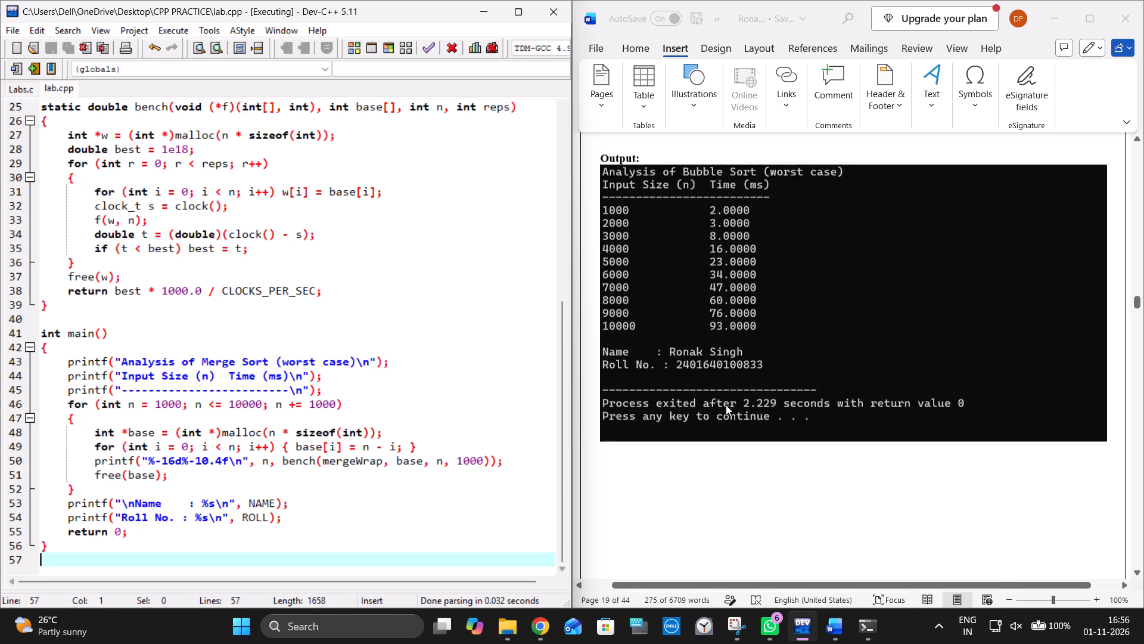
{"action": "scroll", "coordinate": [726, 405], "scroll_direction": "up", "scroll_amount": 10}
{"action": "scroll", "coordinate": [726, 405], "scroll_direction": "down", "scroll_amount": 20}
{"action": "scroll", "coordinate": [726, 405], "scroll_direction": "down", "scroll_amount": 7}
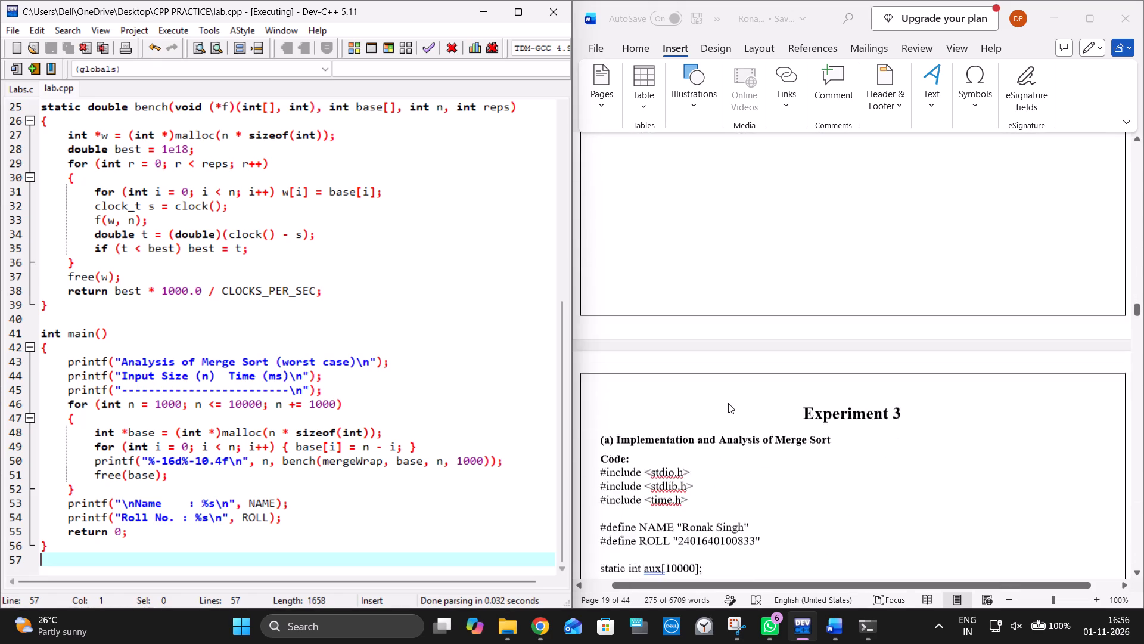
{"action": "scroll", "coordinate": [728, 403], "scroll_direction": "down", "scroll_amount": 19}
{"action": "scroll", "coordinate": [728, 403], "scroll_direction": "down", "scroll_amount": 8}
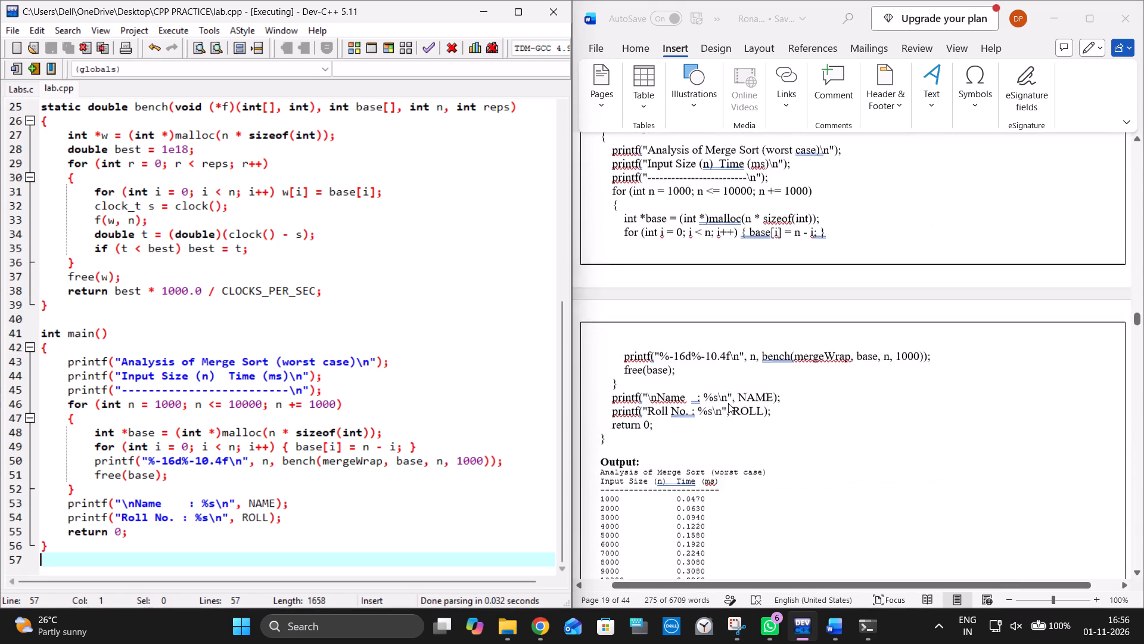
{"action": "scroll", "coordinate": [728, 403], "scroll_direction": "down", "scroll_amount": 3}
{"action": "scroll", "coordinate": [728, 403], "scroll_direction": "up", "scroll_amount": 19}
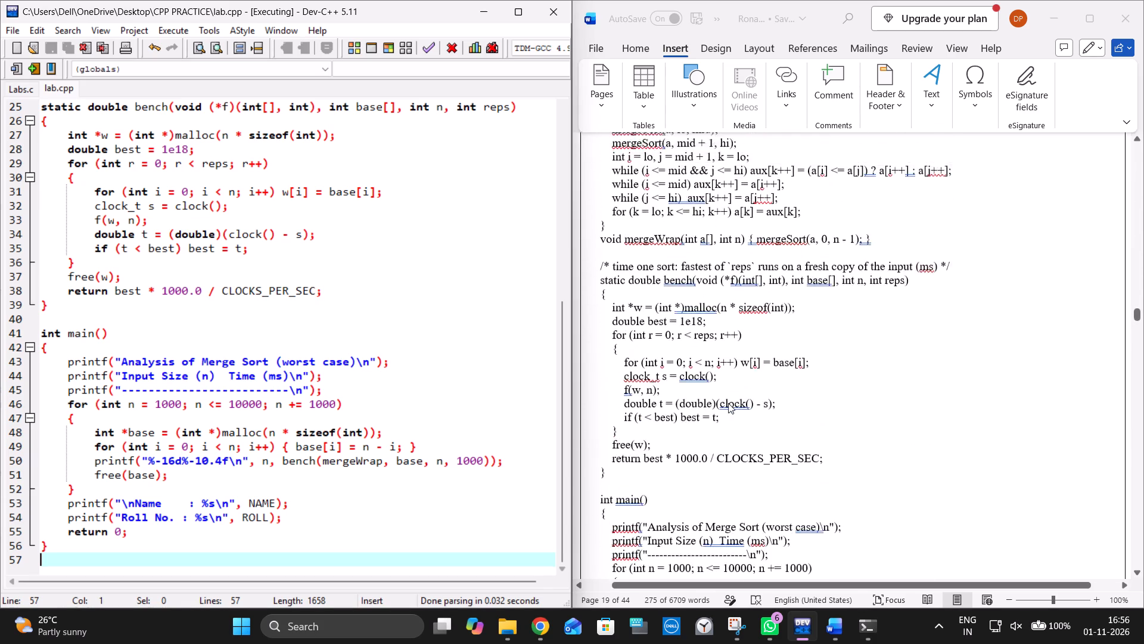
{"action": "scroll", "coordinate": [728, 403], "scroll_direction": "up", "scroll_amount": 11}
{"action": "scroll", "coordinate": [728, 403], "scroll_direction": "down", "scroll_amount": 17}
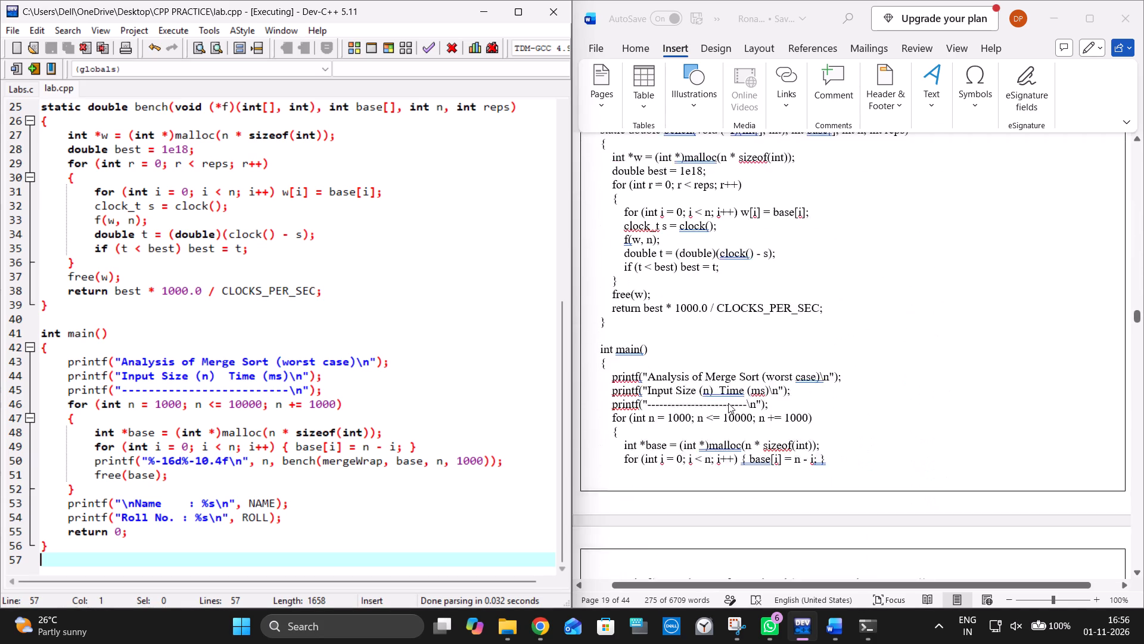
{"action": "scroll", "coordinate": [728, 403], "scroll_direction": "down", "scroll_amount": 14}
Place the cursor at the end of Word's typed merge sort output and close all leftover lab.exe console windows.
{"action": "left_click", "coordinate": [701, 296]}
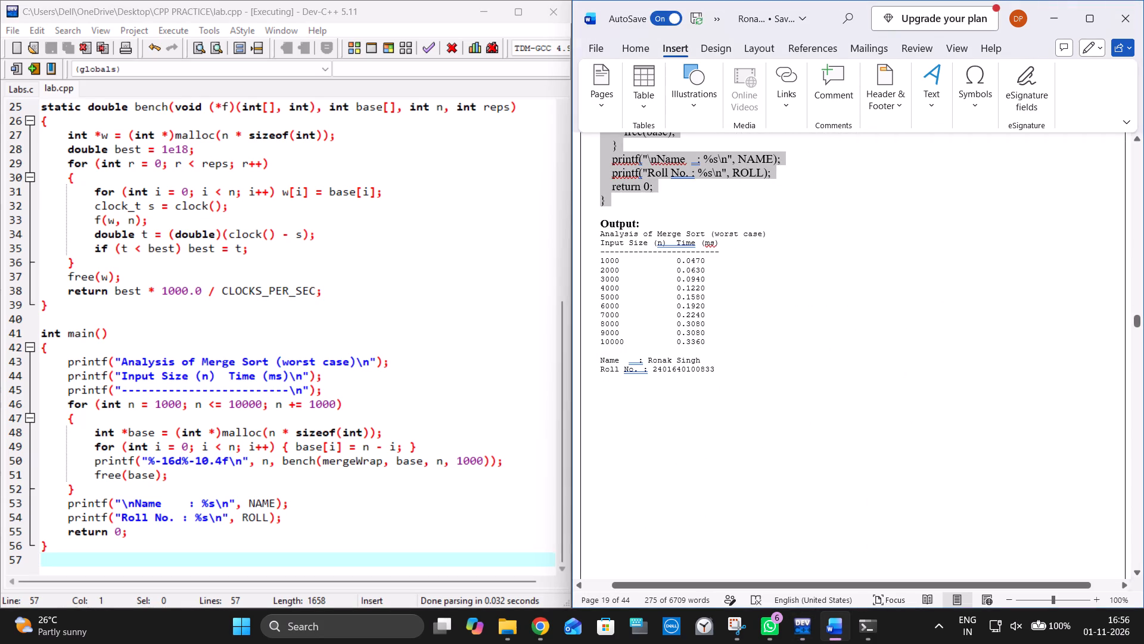
{"action": "left_click", "coordinate": [751, 369]}
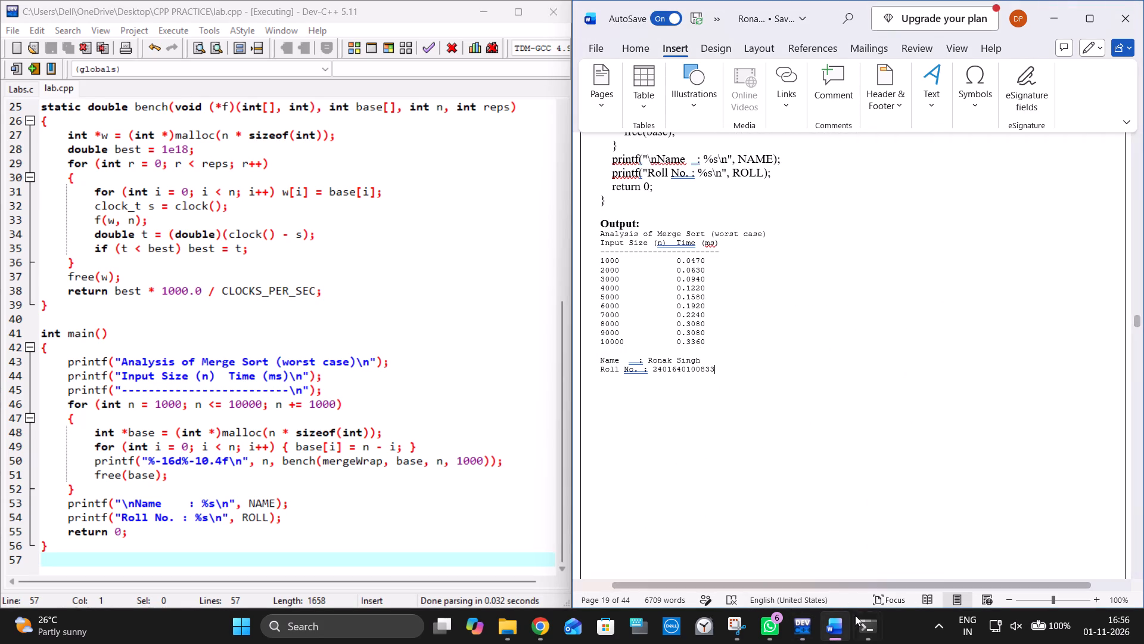
{"action": "left_click", "coordinate": [860, 628]}
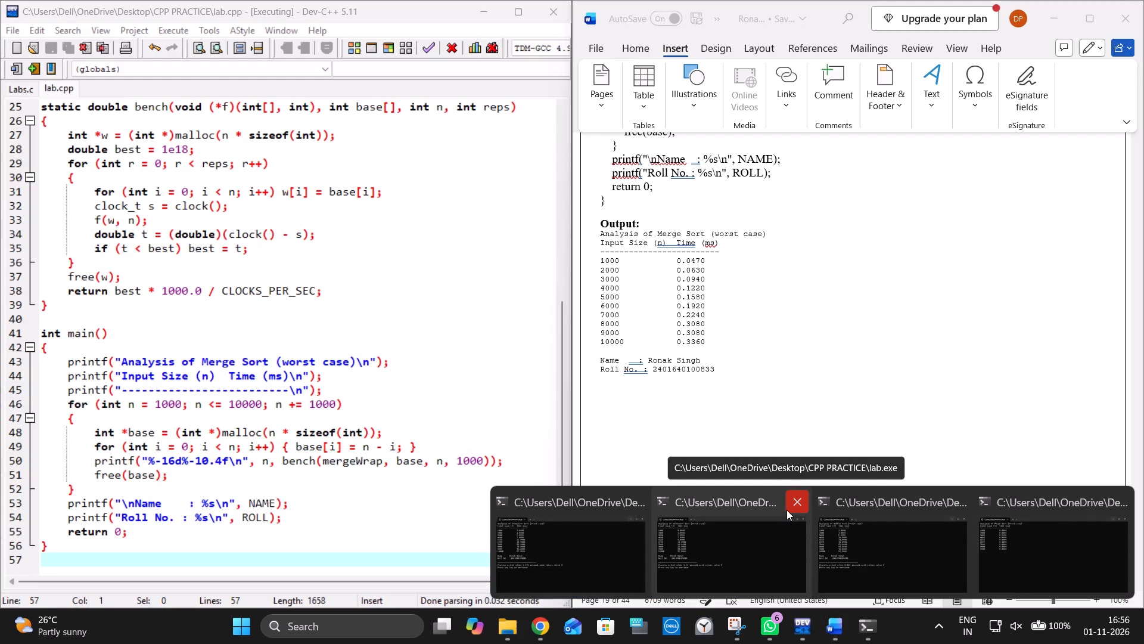
{"action": "left_click", "coordinate": [786, 510]}
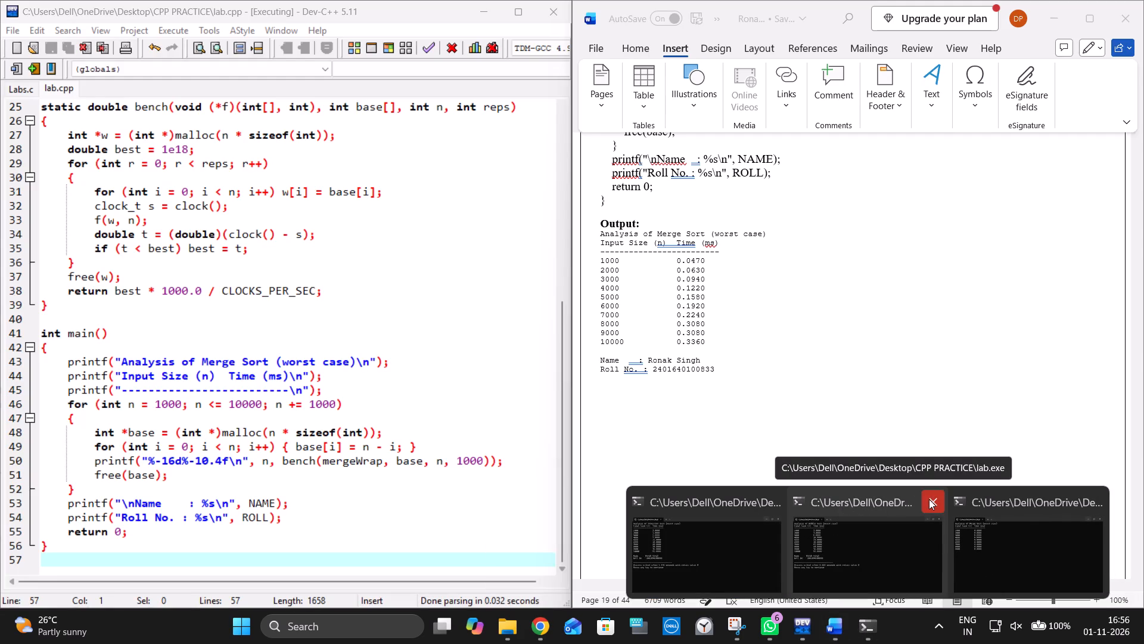
{"action": "left_click", "coordinate": [929, 499]}
{"action": "left_click", "coordinate": [1015, 500]}
{"action": "left_click", "coordinate": [882, 544]}
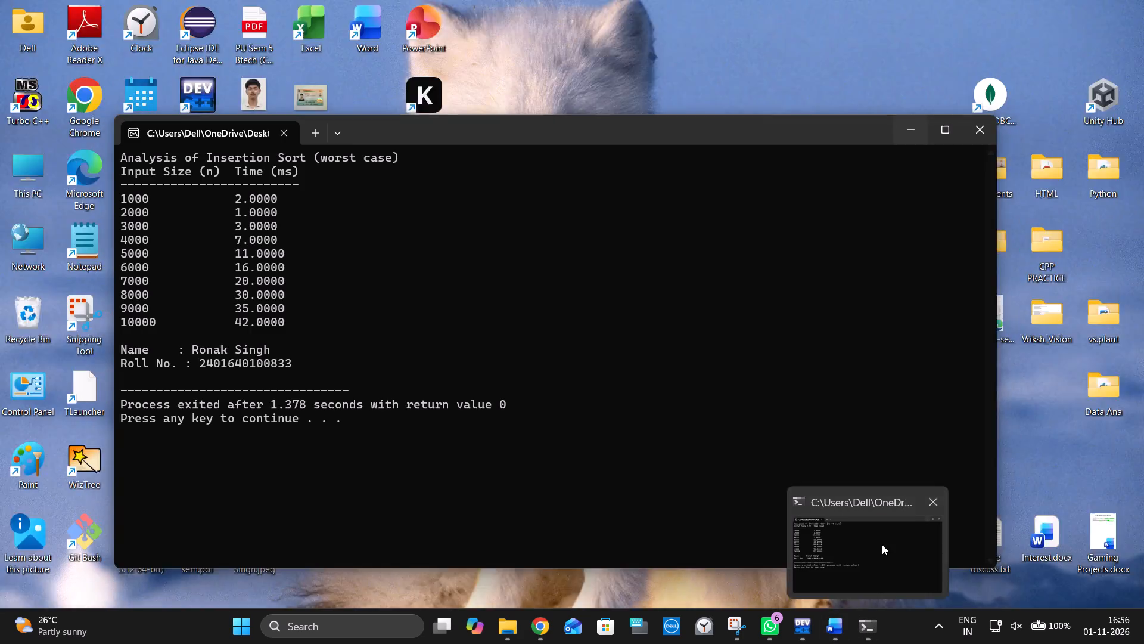
{"action": "left_click", "coordinate": [978, 134]}
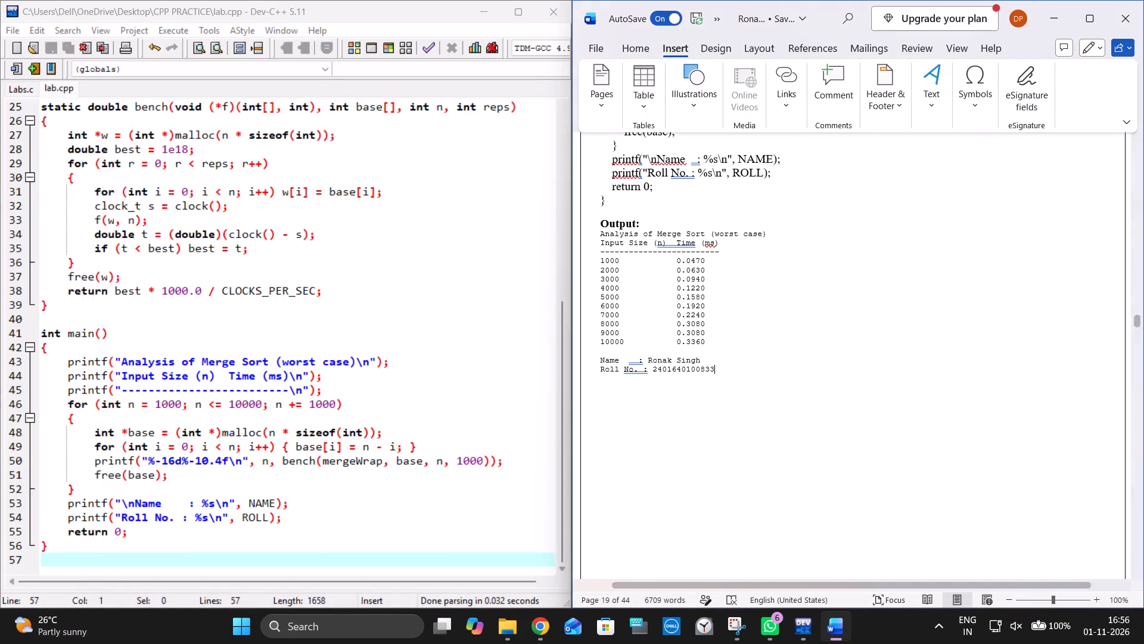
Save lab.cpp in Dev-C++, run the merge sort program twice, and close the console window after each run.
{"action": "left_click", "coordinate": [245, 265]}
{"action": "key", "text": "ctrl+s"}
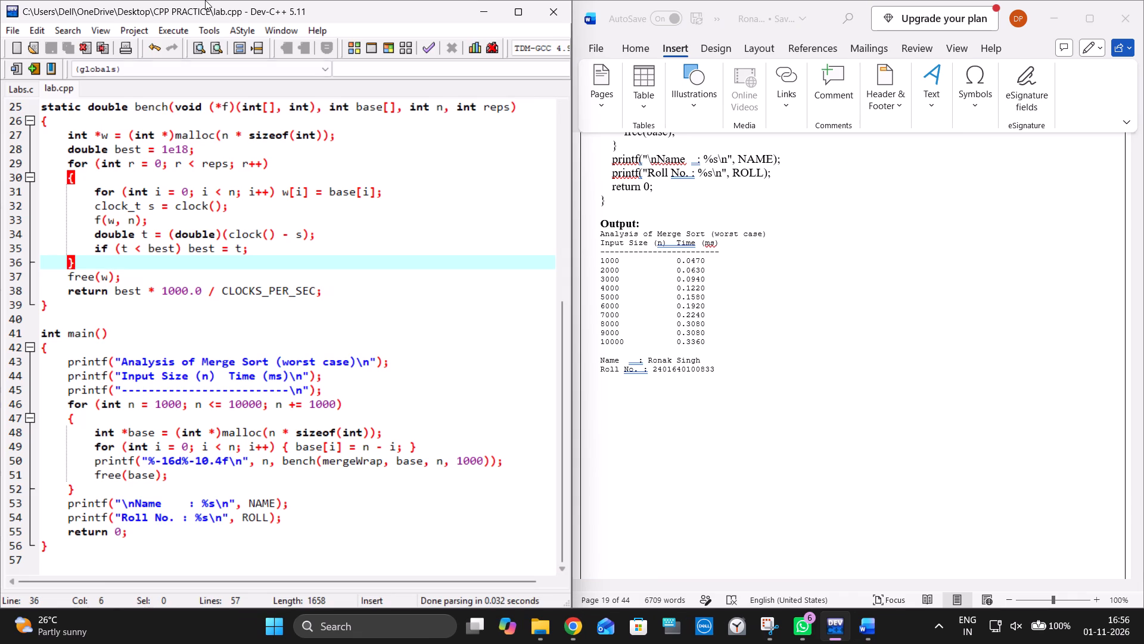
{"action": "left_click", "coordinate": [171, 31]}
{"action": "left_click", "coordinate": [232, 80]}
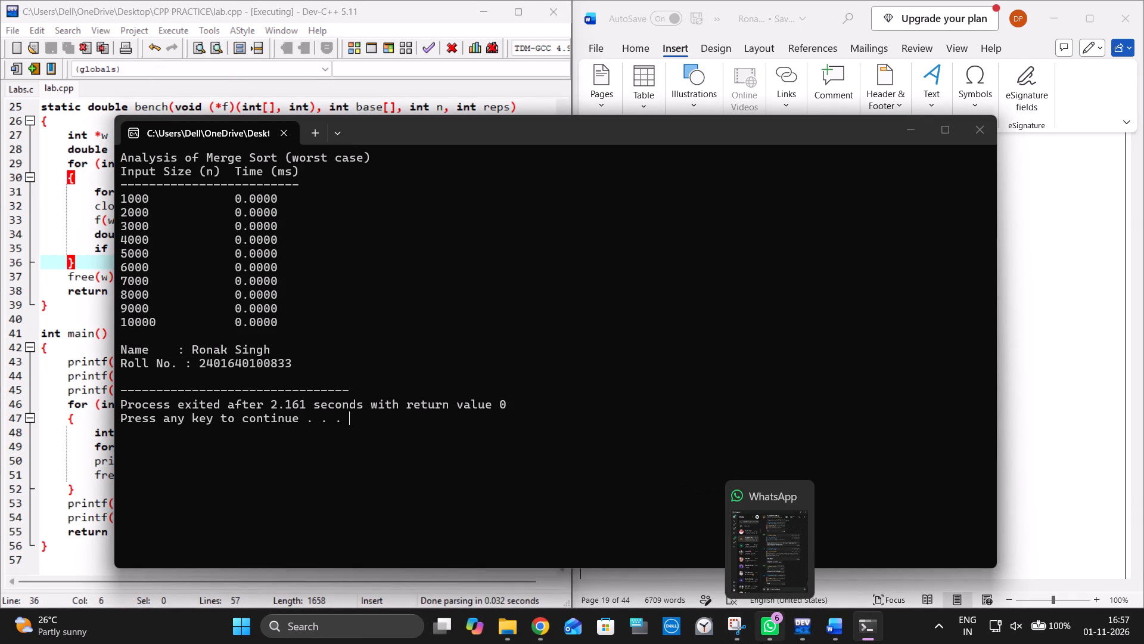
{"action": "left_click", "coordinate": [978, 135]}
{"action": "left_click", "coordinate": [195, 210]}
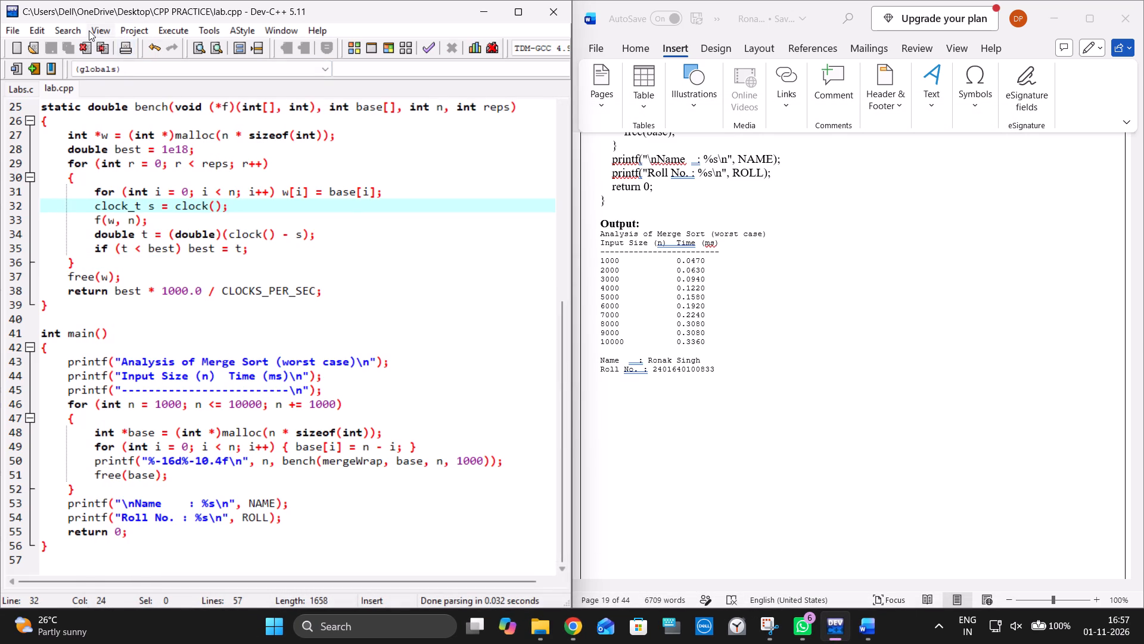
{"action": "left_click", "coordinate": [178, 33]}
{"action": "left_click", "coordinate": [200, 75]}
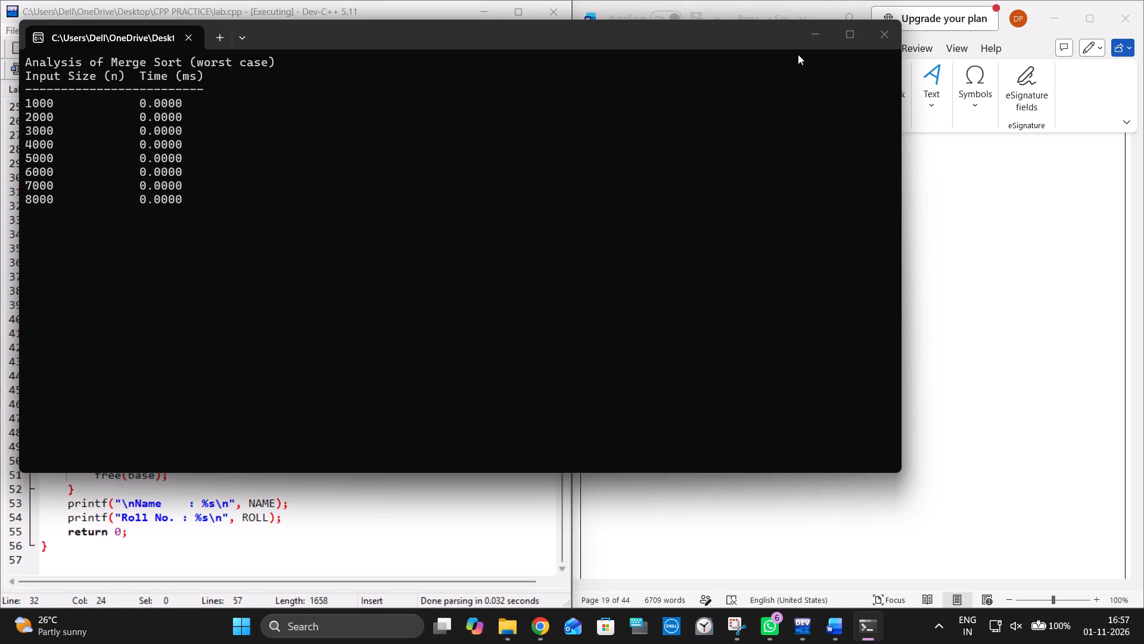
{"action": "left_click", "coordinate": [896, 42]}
Copy the full Experiment 3 (a) merge sort code from Word again and replace all code in Dev-C++'s lab.cpp with it.
{"action": "scroll", "coordinate": [374, 364], "scroll_direction": "down", "scroll_amount": 5}
{"action": "scroll", "coordinate": [374, 364], "scroll_direction": "up", "scroll_amount": 6}
{"action": "scroll", "coordinate": [326, 366], "scroll_direction": "up", "scroll_amount": 4}
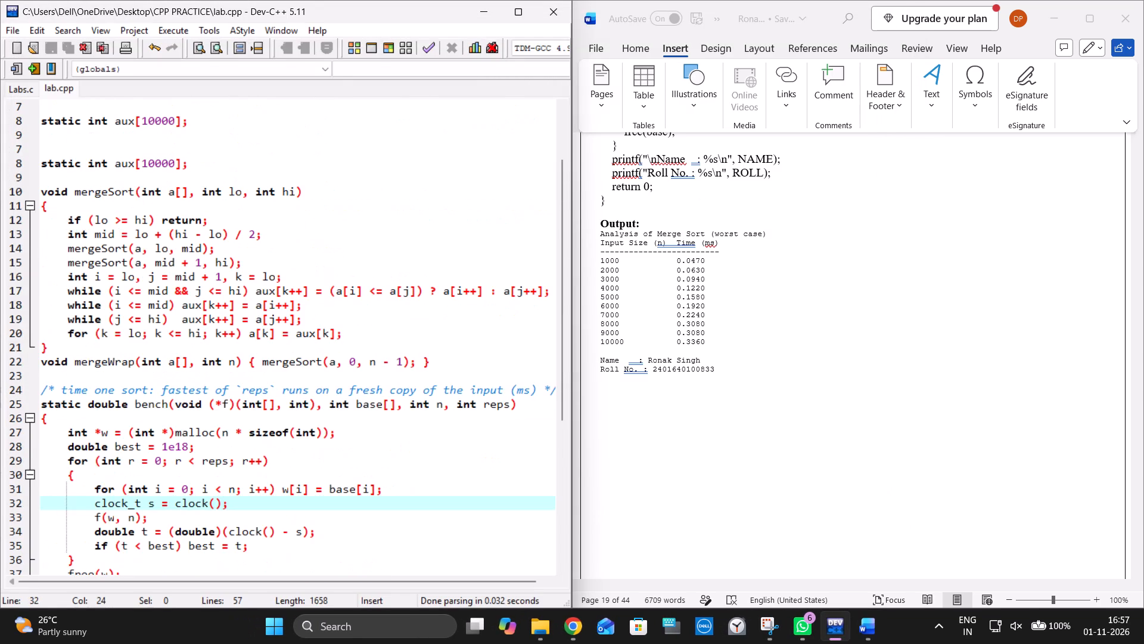
{"action": "scroll", "coordinate": [326, 366], "scroll_direction": "up", "scroll_amount": 4}
{"action": "scroll", "coordinate": [326, 366], "scroll_direction": "down", "scroll_amount": 12}
{"action": "scroll", "coordinate": [630, 343], "scroll_direction": "up", "scroll_amount": 5}
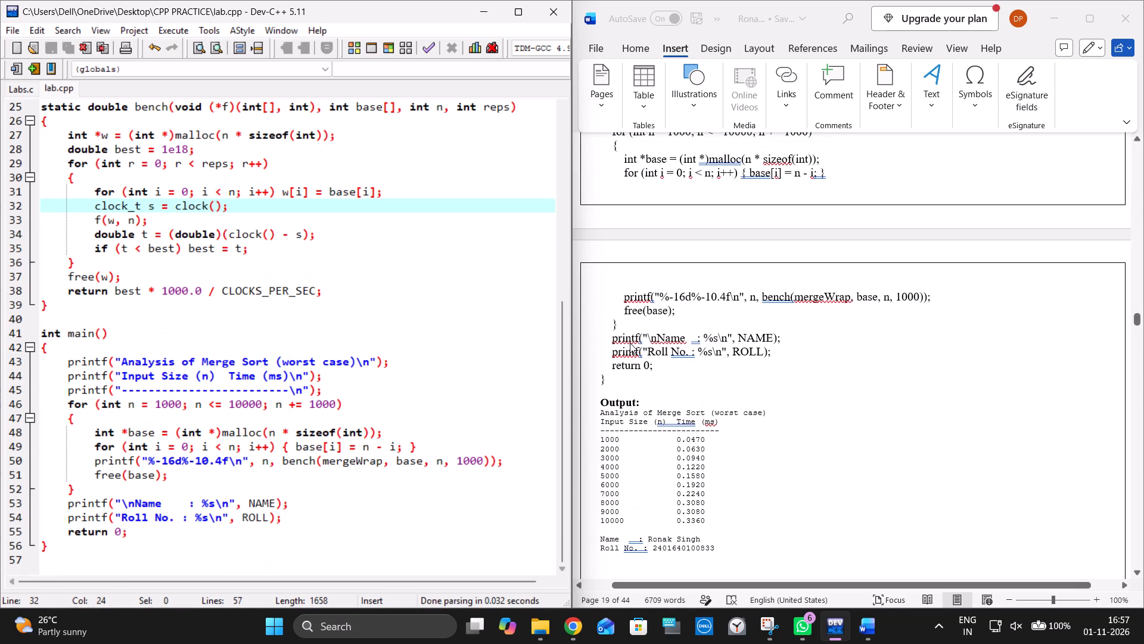
{"action": "left_click", "coordinate": [602, 376]}
{"action": "left_click_drag", "start_coordinate": [603, 379], "coordinate": [599, 320]}
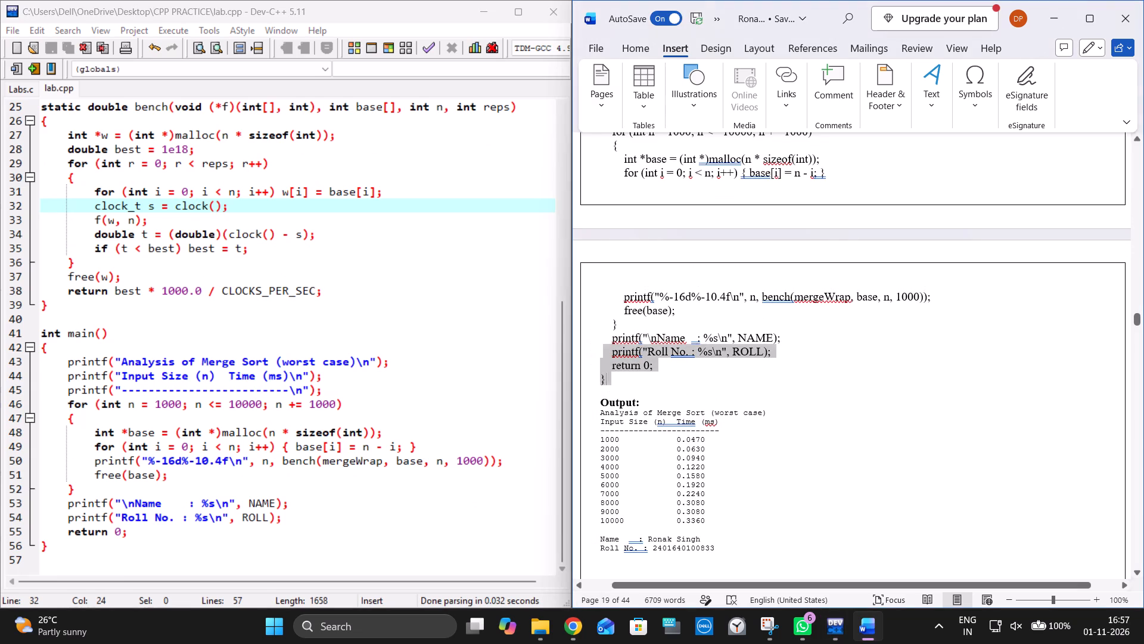
{"action": "left_click_drag", "start_coordinate": [599, 320], "coordinate": [595, 107]}
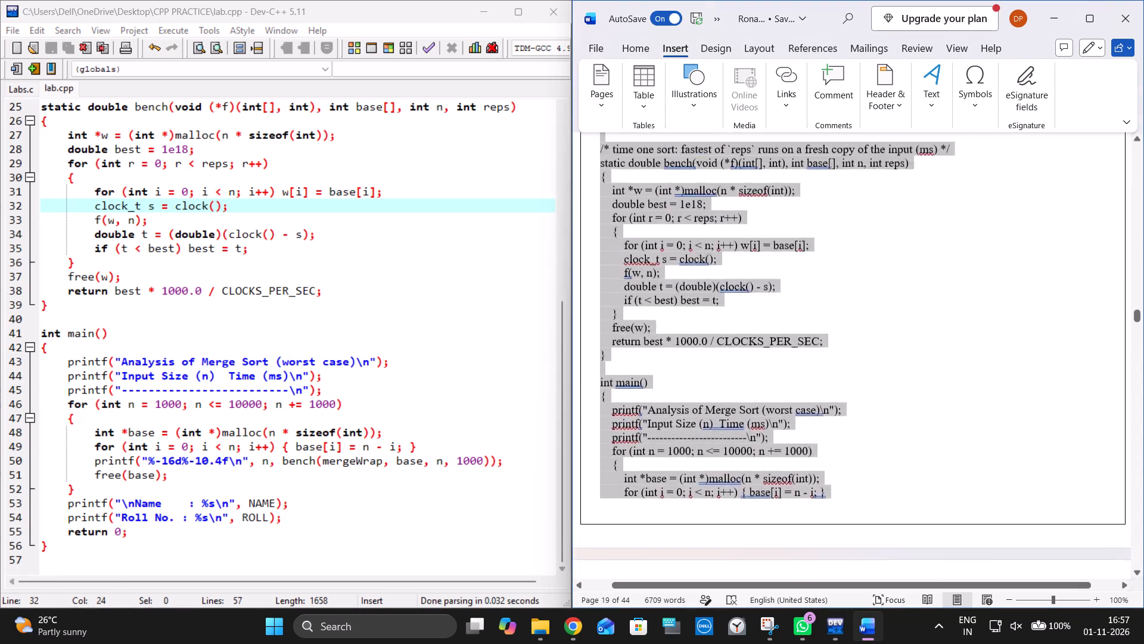
{"action": "left_click_drag", "start_coordinate": [595, 107], "coordinate": [607, 433]}
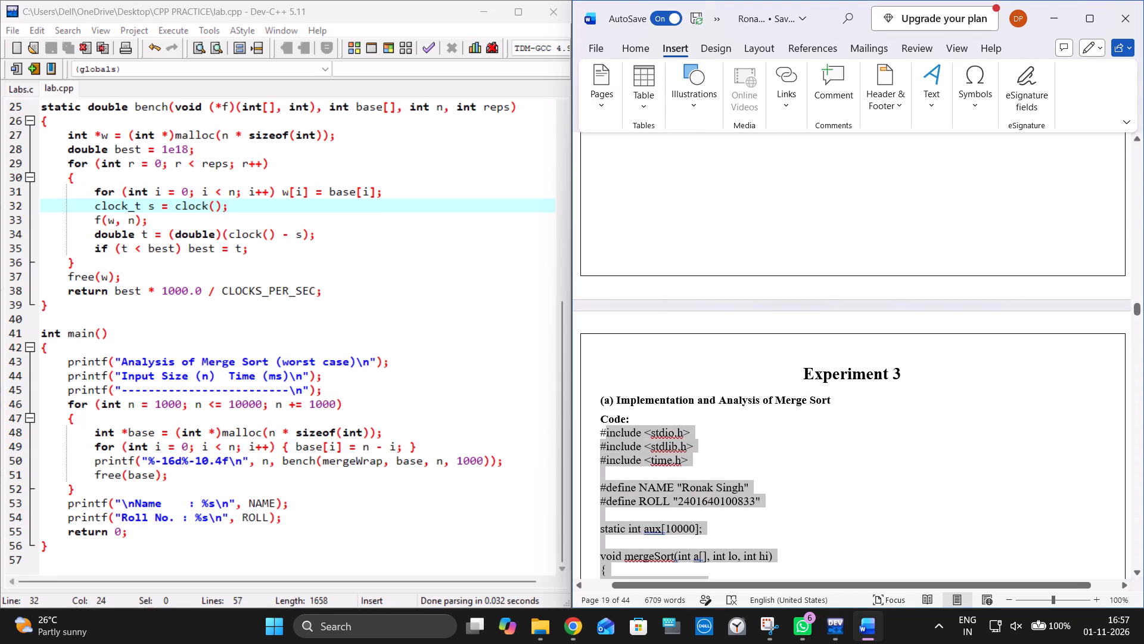
{"action": "left_click_drag", "start_coordinate": [607, 433], "coordinate": [602, 434]}
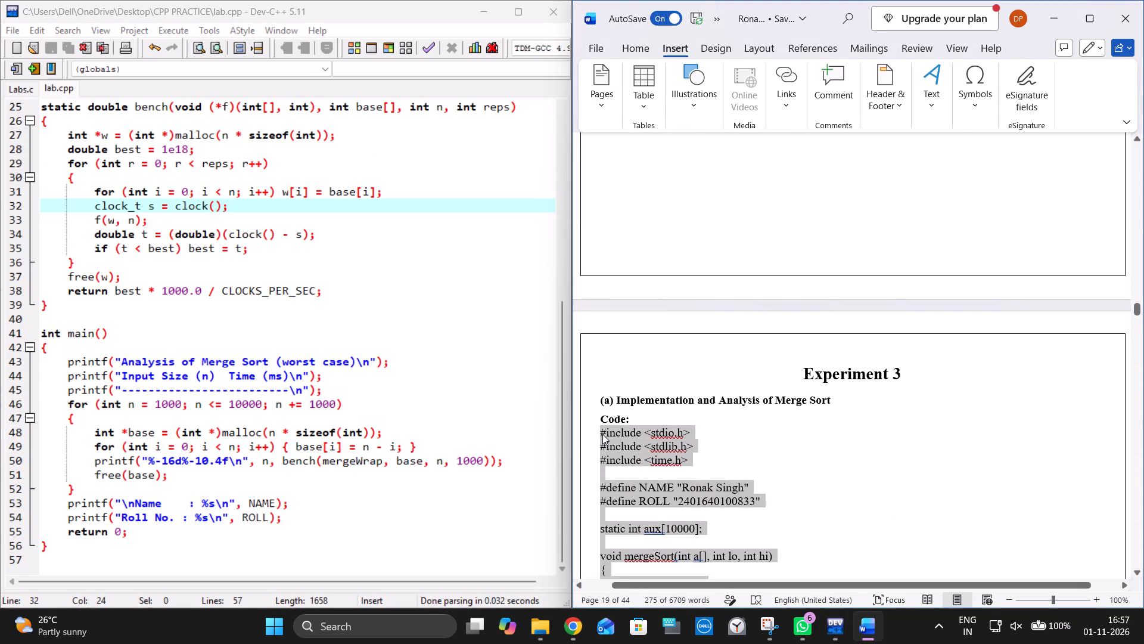
{"action": "key", "text": "ctrl+c"}
{"action": "left_click", "coordinate": [299, 333]}
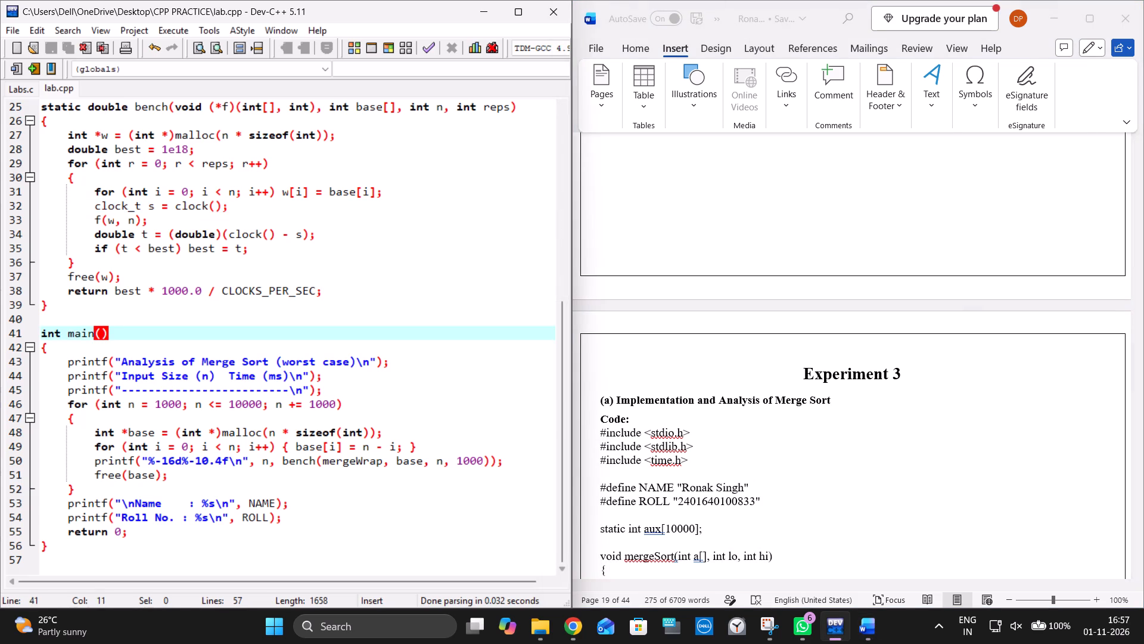
{"action": "key", "text": "ctrl+a"}
{"action": "key", "text": "ctrl+v"}
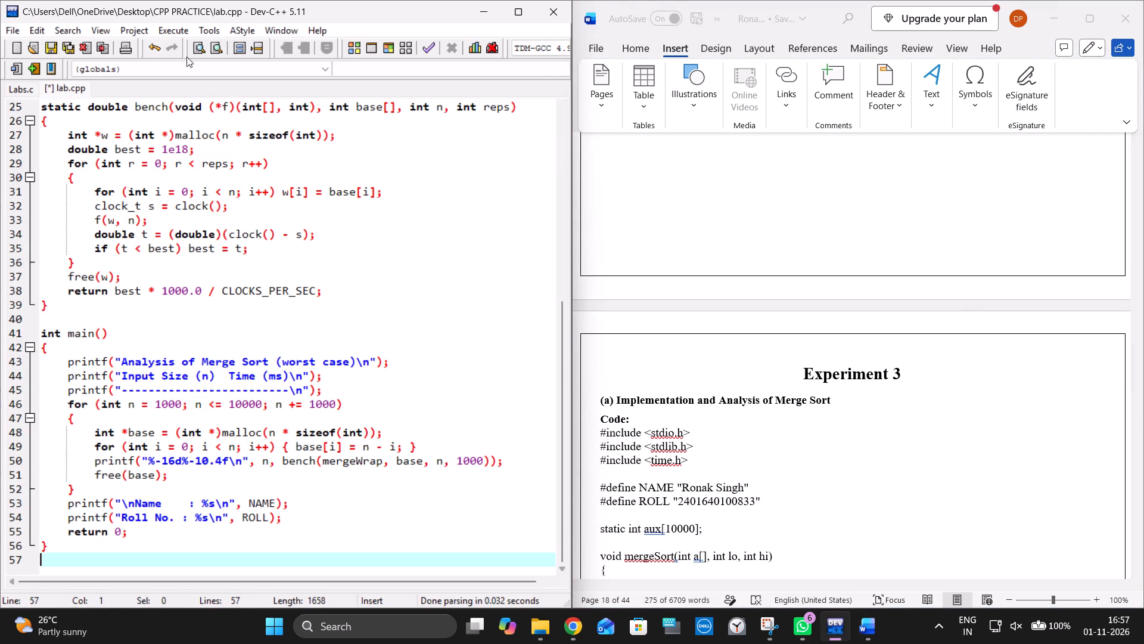
Compile and run the re-pasted merge sort program, and minimise its console window.
{"action": "left_click", "coordinate": [175, 24]}
{"action": "left_click", "coordinate": [183, 73]}
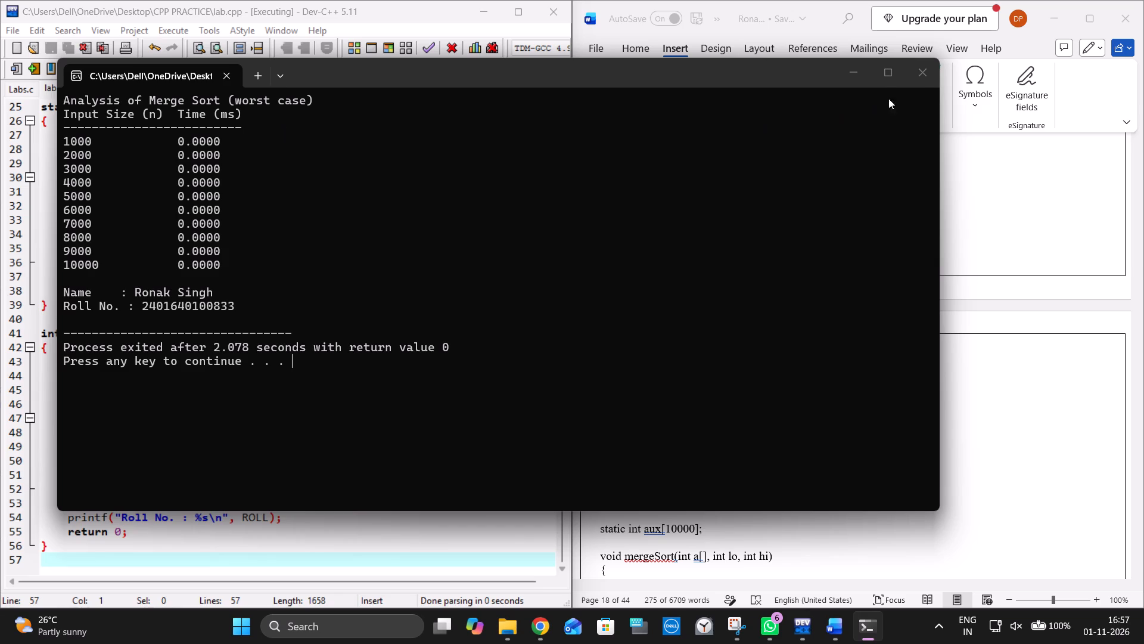
{"action": "left_click", "coordinate": [857, 82]}
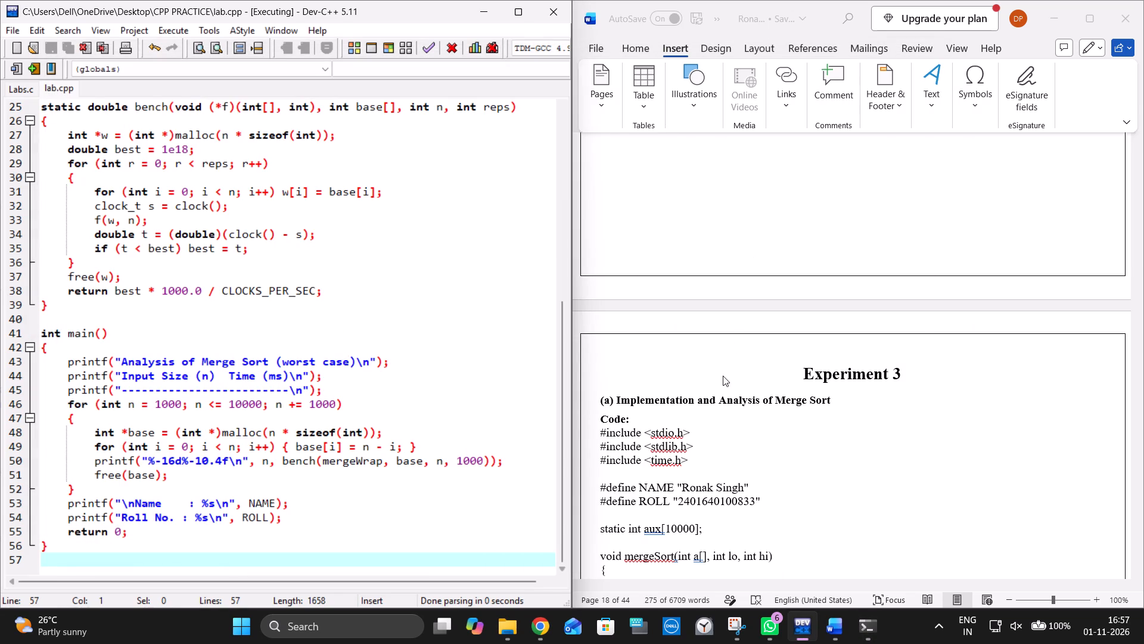
Copy all of the merge sort code in lab.cpp.
{"action": "key", "text": "ctrl+a"}
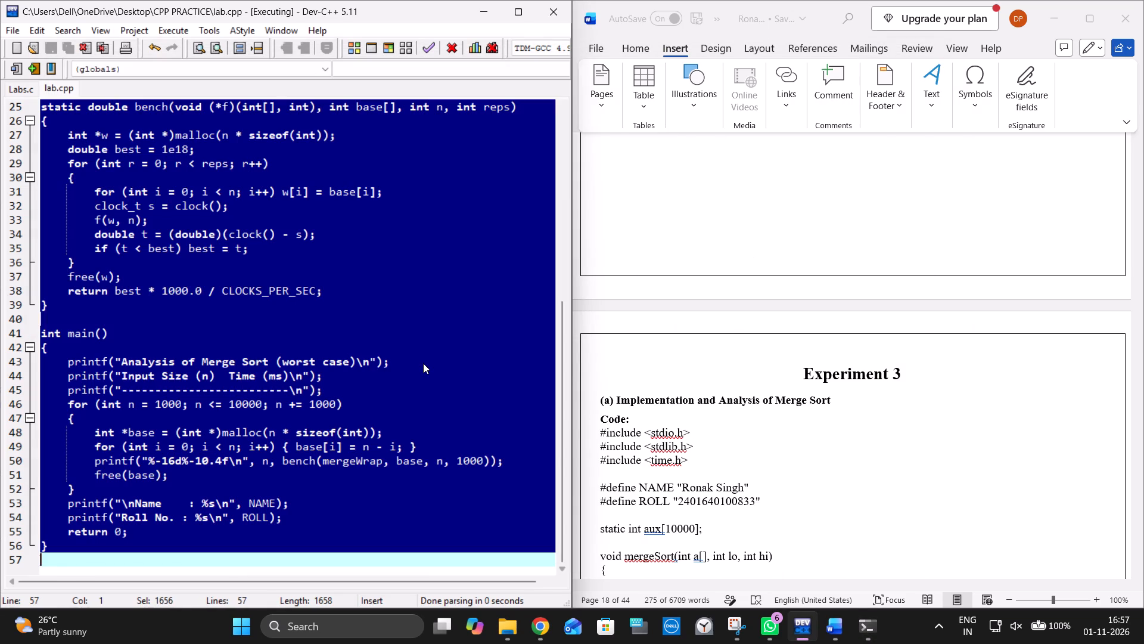